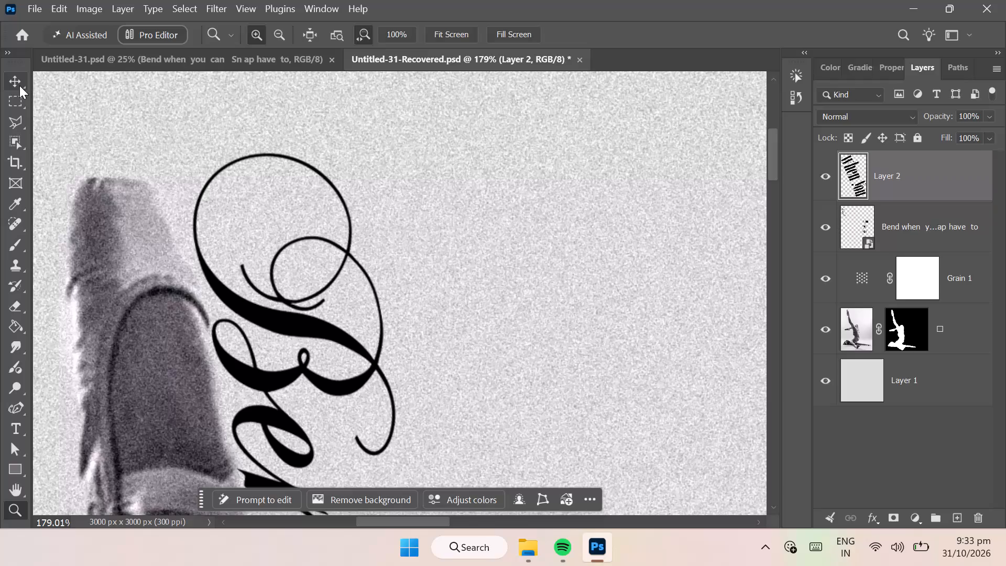
Outline the whole word "Bend" with the Polygonal Lasso, tracing closely between it and "When" and closing the selection.
{"action": "left_click", "coordinate": [19, 85]}
{"action": "left_click", "coordinate": [14, 102]}
{"action": "scroll", "coordinate": [72, 159], "scroll_direction": "down", "scroll_amount": 1}
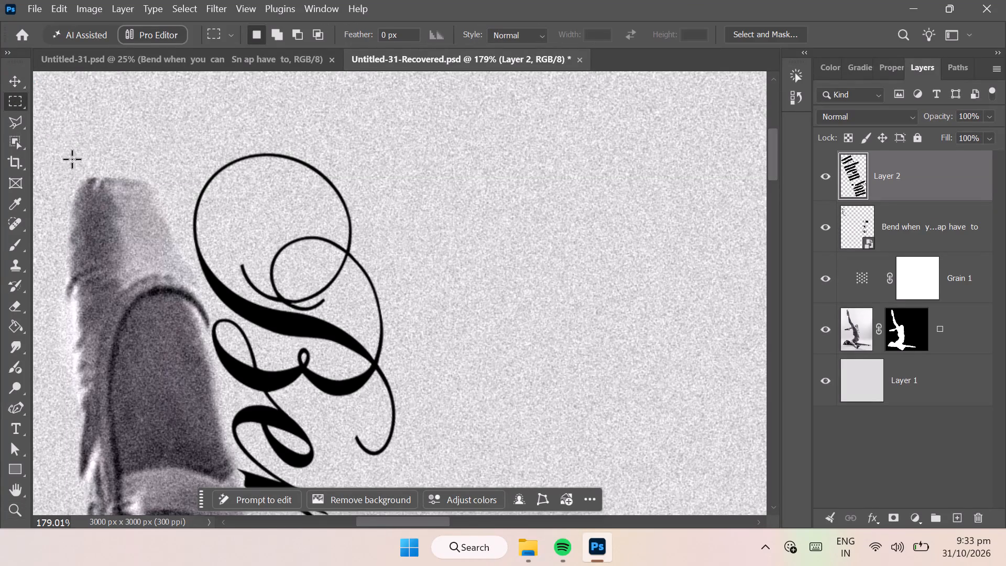
{"action": "scroll", "coordinate": [72, 159], "scroll_direction": "down", "scroll_amount": 3}
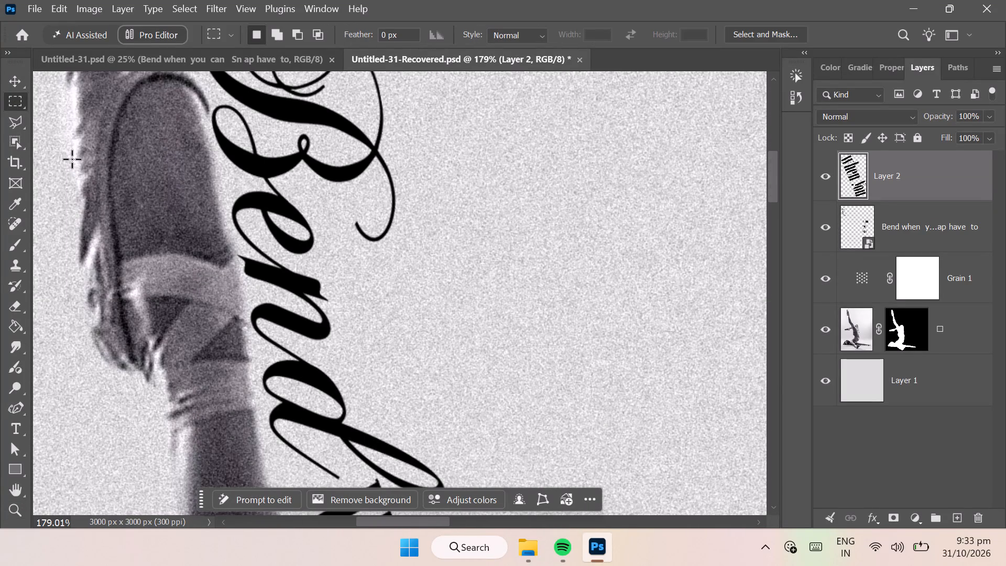
{"action": "left_click", "coordinate": [15, 119]}
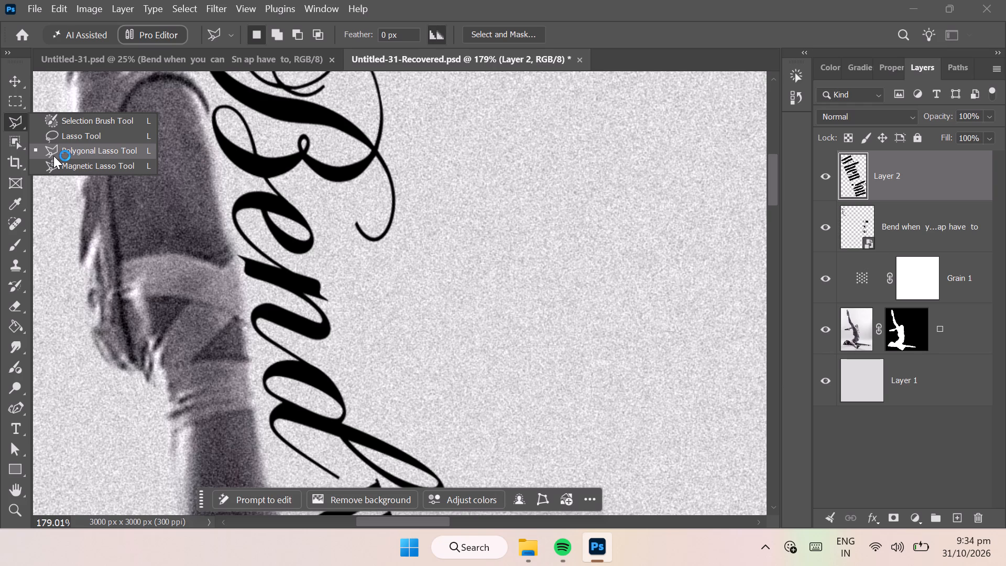
{"action": "scroll", "coordinate": [192, 244], "scroll_direction": "down", "scroll_amount": 1}
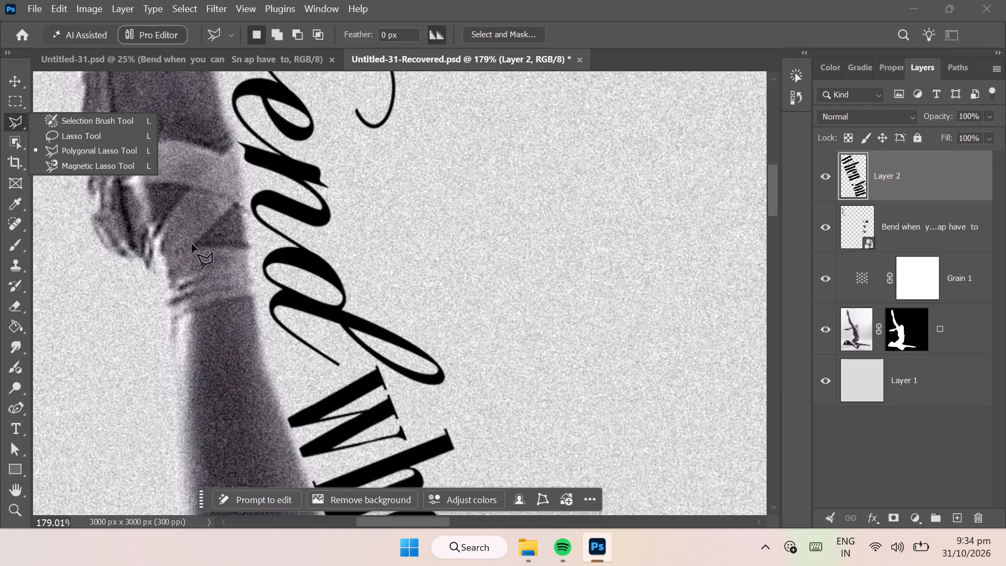
{"action": "scroll", "coordinate": [192, 244], "scroll_direction": "down", "scroll_amount": 1}
{"action": "left_click", "coordinate": [300, 363]}
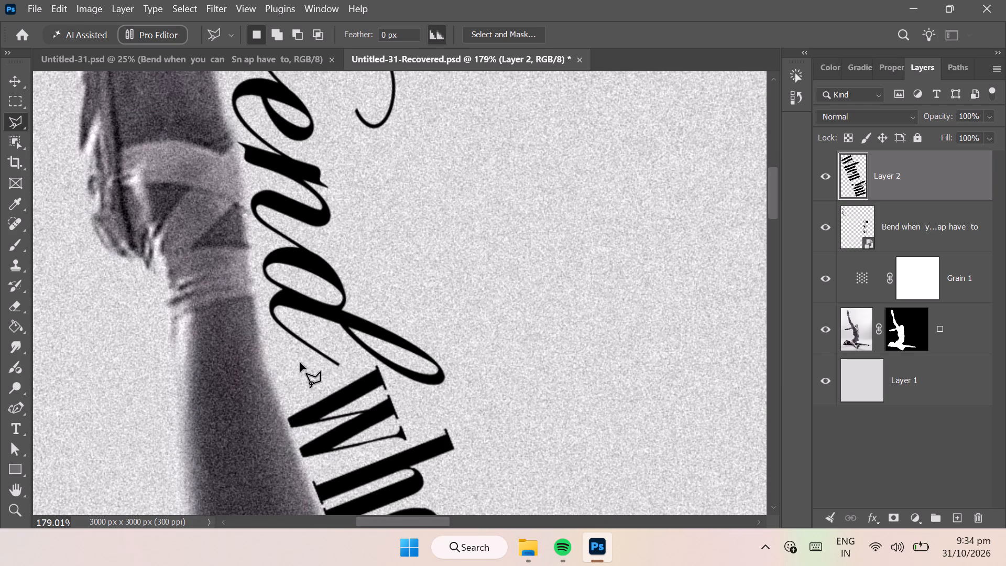
{"action": "left_click", "coordinate": [341, 373]}
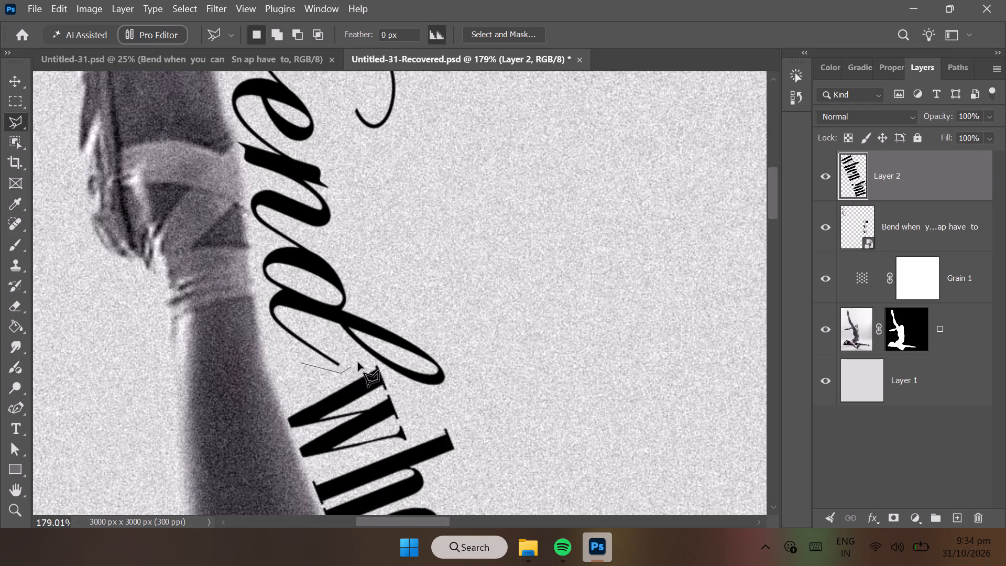
{"action": "left_click", "coordinate": [366, 360]}
{"action": "left_click", "coordinate": [372, 359]}
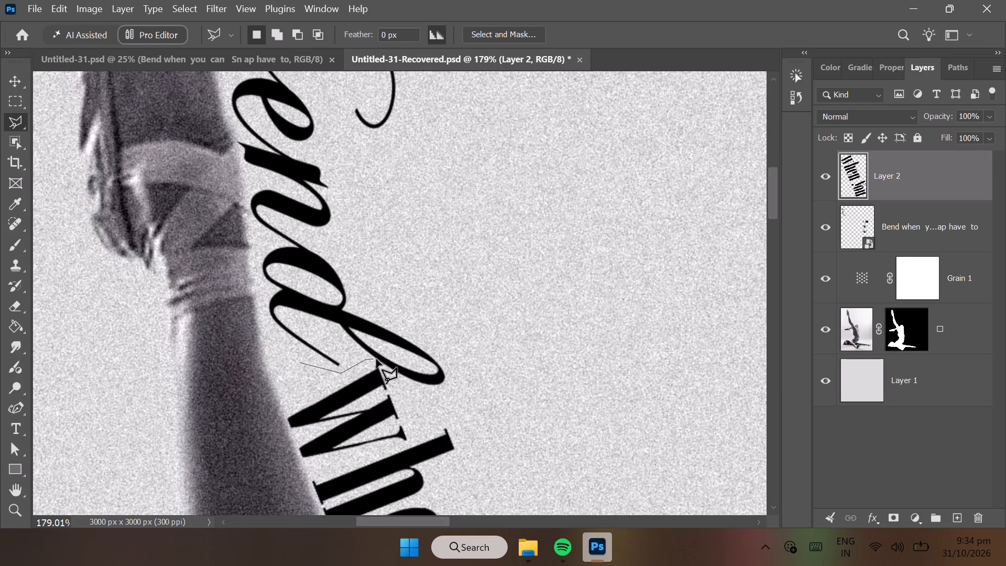
{"action": "left_click", "coordinate": [382, 365]}
{"action": "left_click", "coordinate": [423, 389]}
{"action": "left_click", "coordinate": [455, 387]}
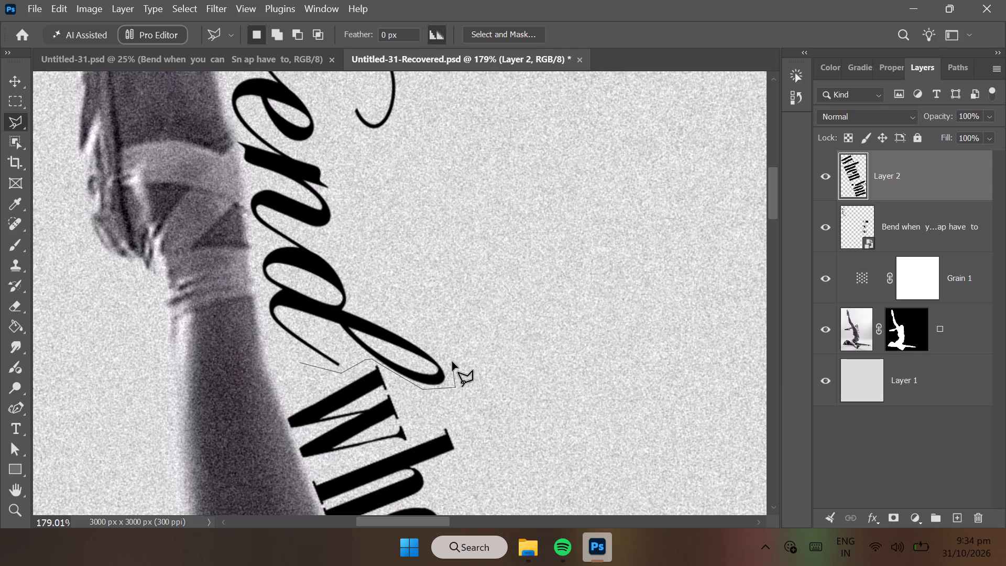
{"action": "left_click", "coordinate": [452, 362]}
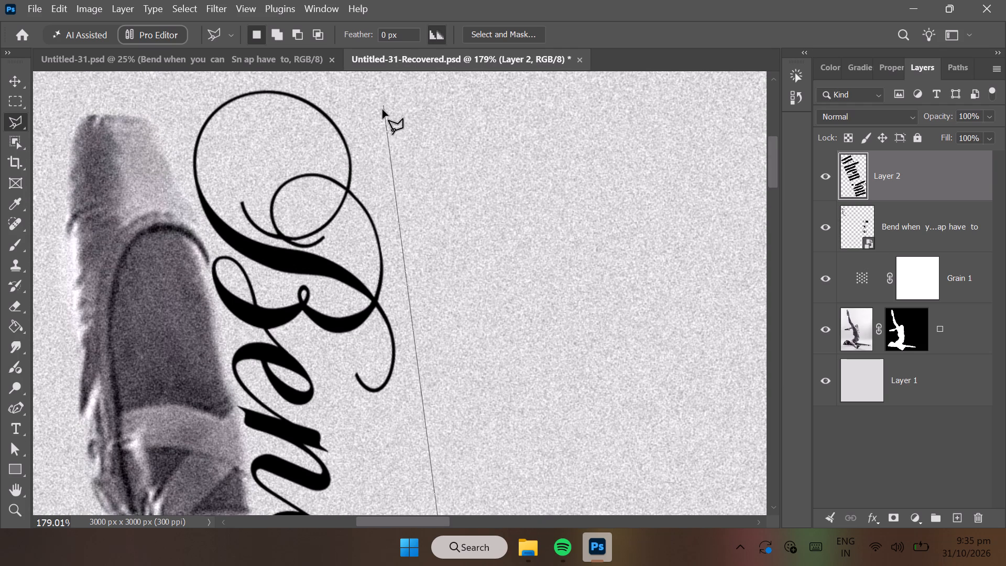
{"action": "left_click", "coordinate": [376, 114]}
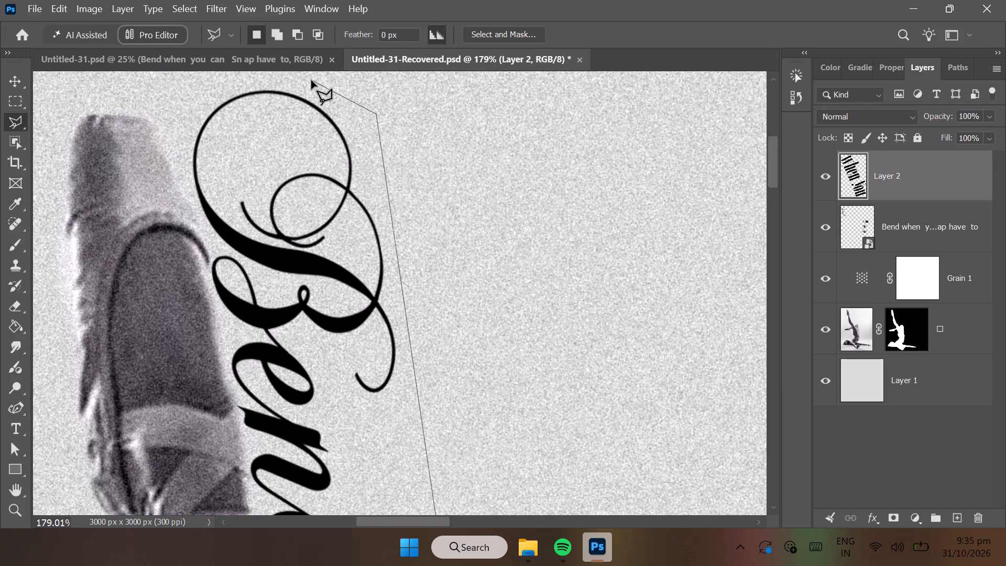
{"action": "left_click", "coordinate": [311, 80]}
{"action": "left_click", "coordinate": [226, 90]}
{"action": "left_click", "coordinate": [171, 137]}
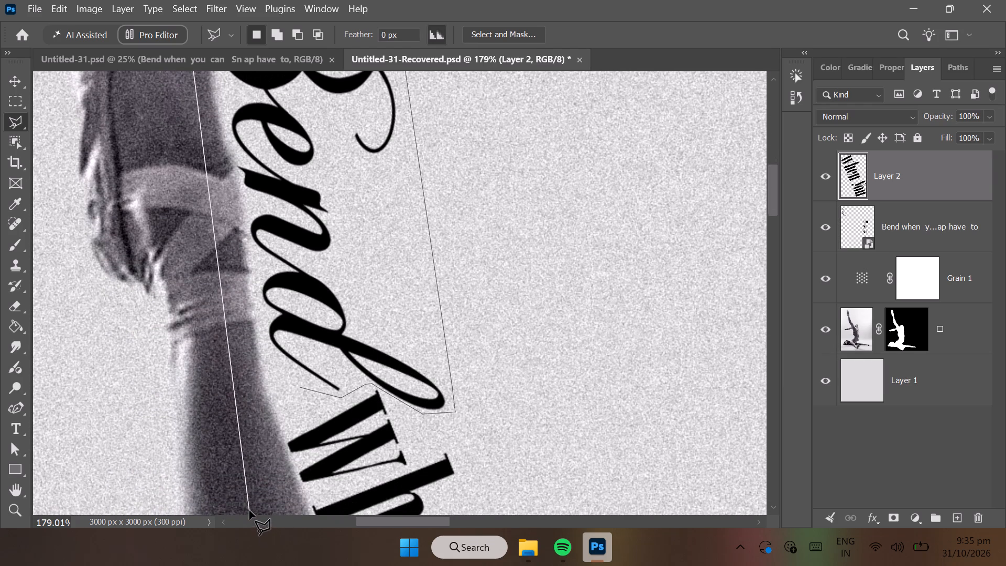
{"action": "left_click", "coordinate": [269, 383]}
{"action": "left_click", "coordinate": [299, 387]}
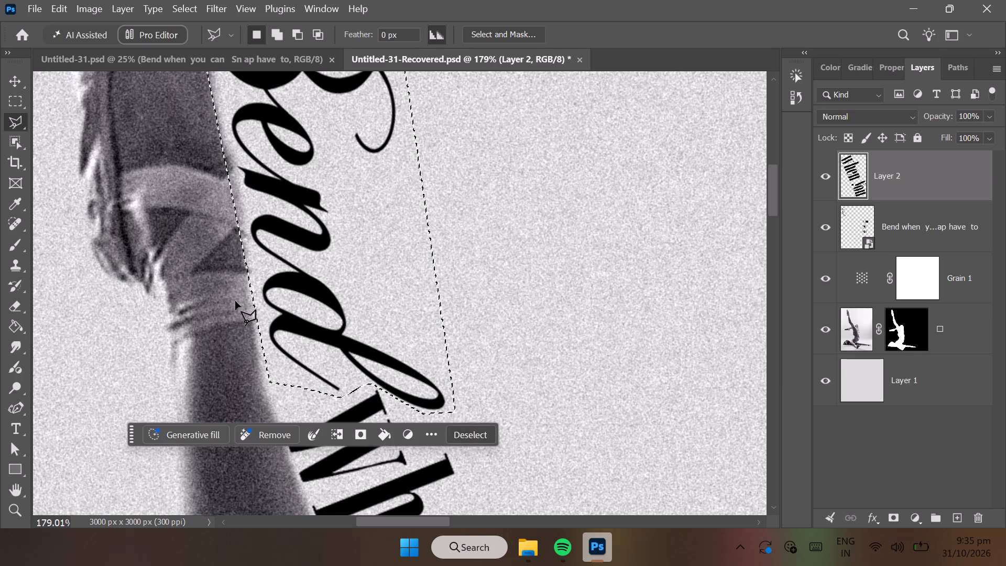
Move the selected word "Bend" on the "Bend when y...ap have to" layer up about 20 px and slightly left, away from "When".
{"action": "left_click", "coordinate": [22, 77]}
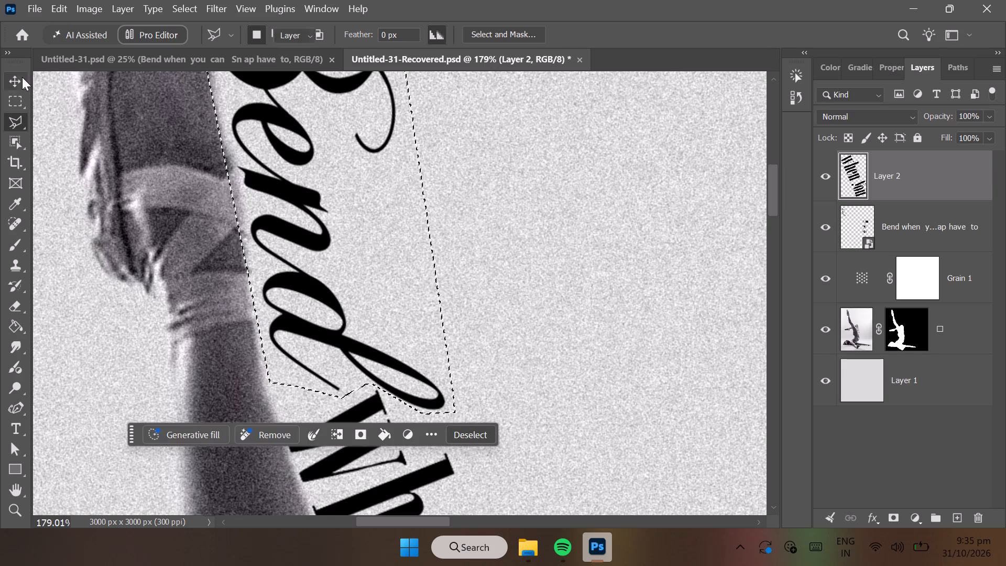
{"action": "left_click", "coordinate": [855, 221]}
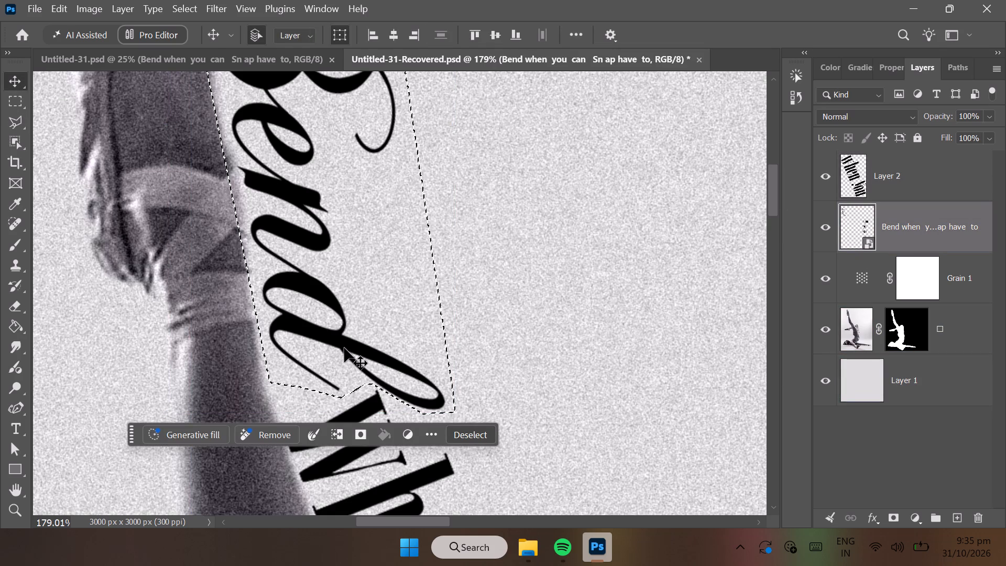
{"action": "left_click_drag", "start_coordinate": [344, 347], "coordinate": [341, 341]}
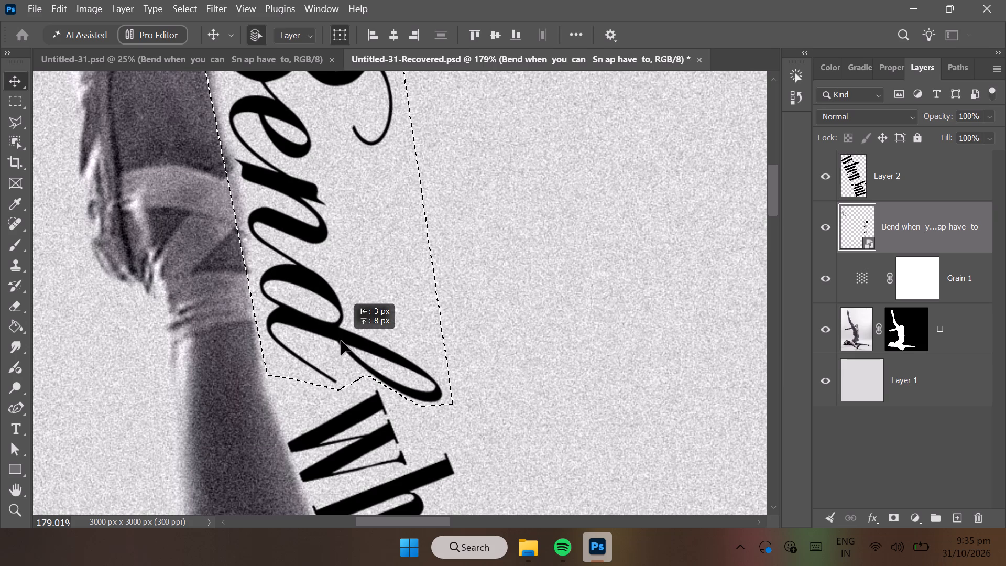
{"action": "left_click_drag", "start_coordinate": [341, 341], "coordinate": [340, 339]}
{"action": "scroll", "coordinate": [340, 339], "scroll_direction": "up", "scroll_amount": 4}
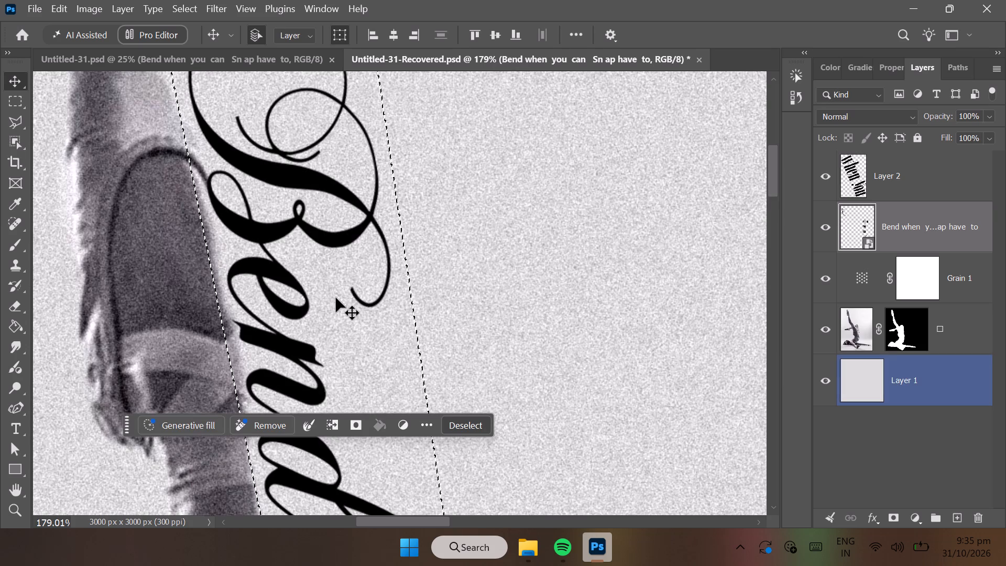
{"action": "scroll", "coordinate": [336, 298], "scroll_direction": "up", "scroll_amount": 3}
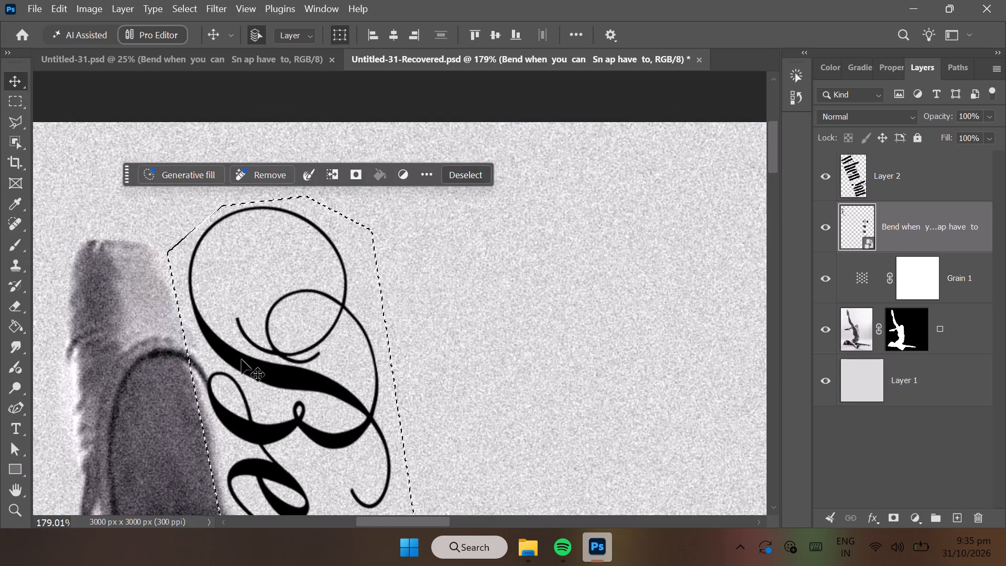
{"action": "left_click_drag", "start_coordinate": [242, 360], "coordinate": [245, 347]}
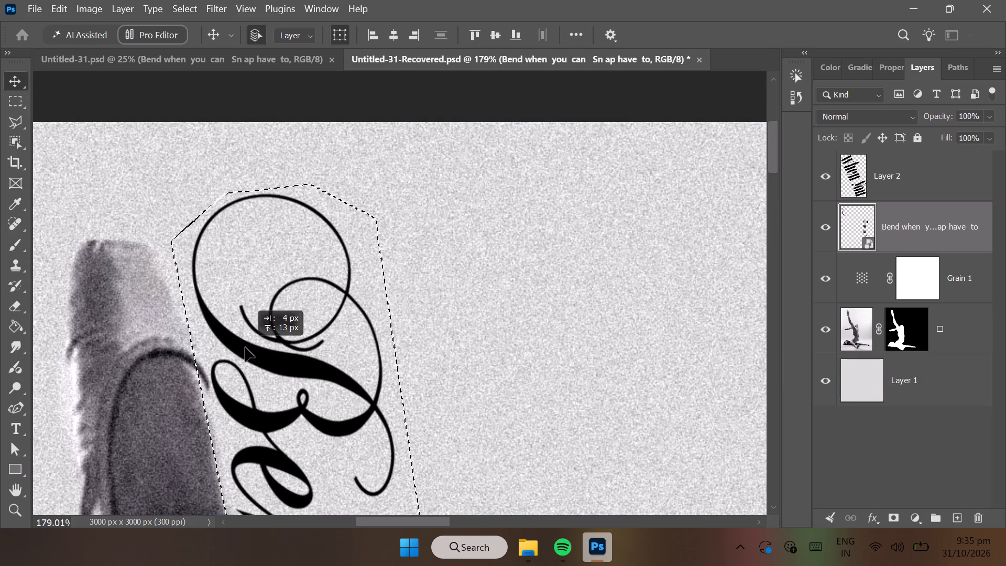
{"action": "left_click_drag", "start_coordinate": [245, 347], "coordinate": [245, 347]}
{"action": "scroll", "coordinate": [251, 400], "scroll_direction": "down", "scroll_amount": 5}
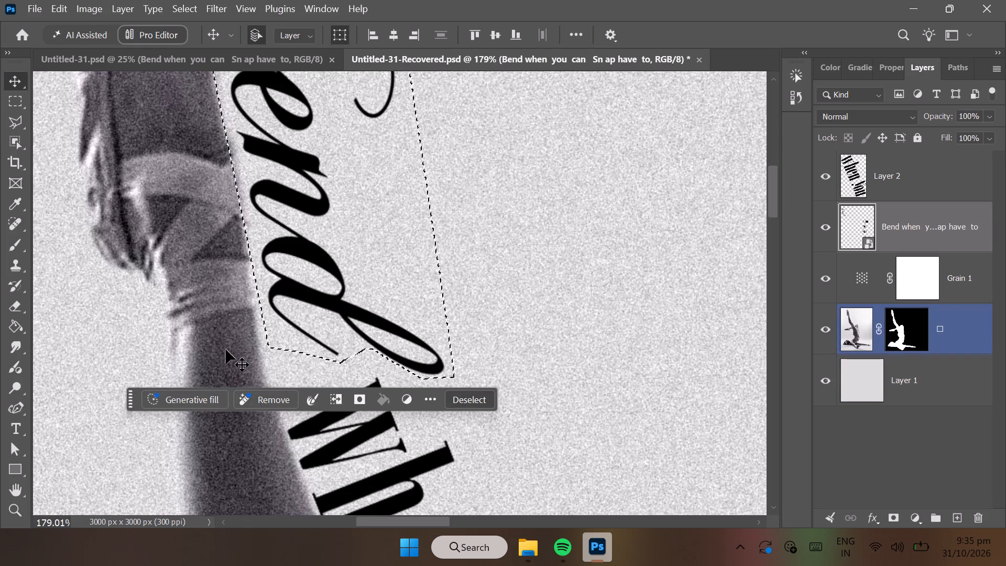
{"action": "left_click", "coordinate": [303, 298]}
{"action": "left_click", "coordinate": [285, 289]}
{"action": "scroll", "coordinate": [281, 289], "scroll_direction": "up", "scroll_amount": 2}
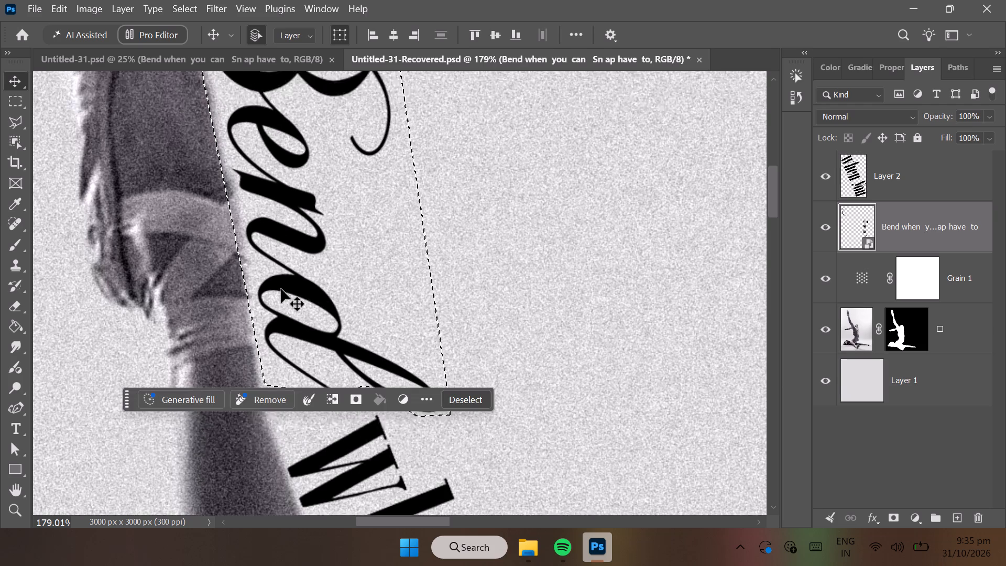
{"action": "scroll", "coordinate": [281, 289], "scroll_direction": "up", "scroll_amount": 2}
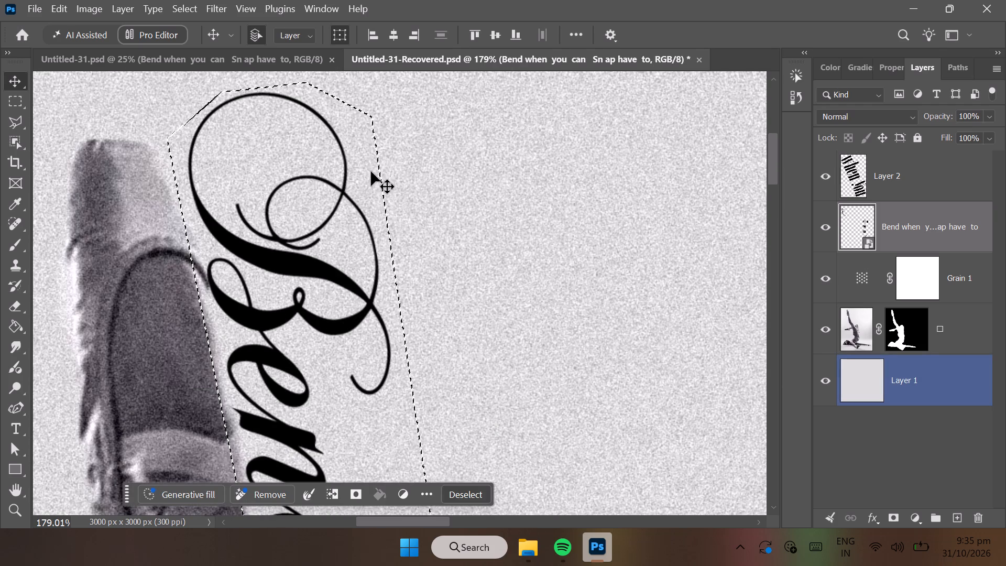
Clear the selection around "Bend", keeping the "Bend when y...ap have to" layer active.
{"action": "left_click", "coordinate": [857, 425]}
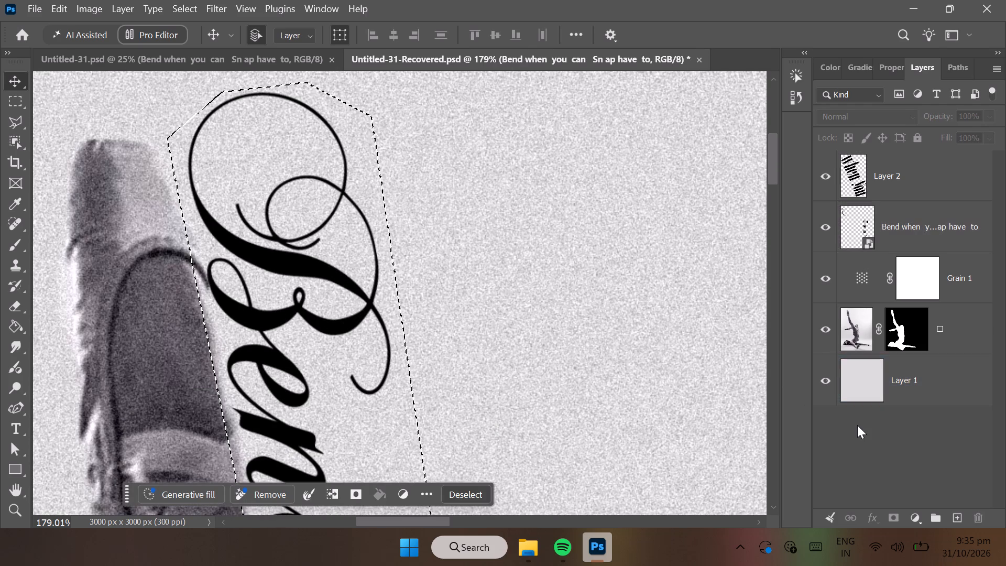
{"action": "left_click", "coordinate": [849, 238]}
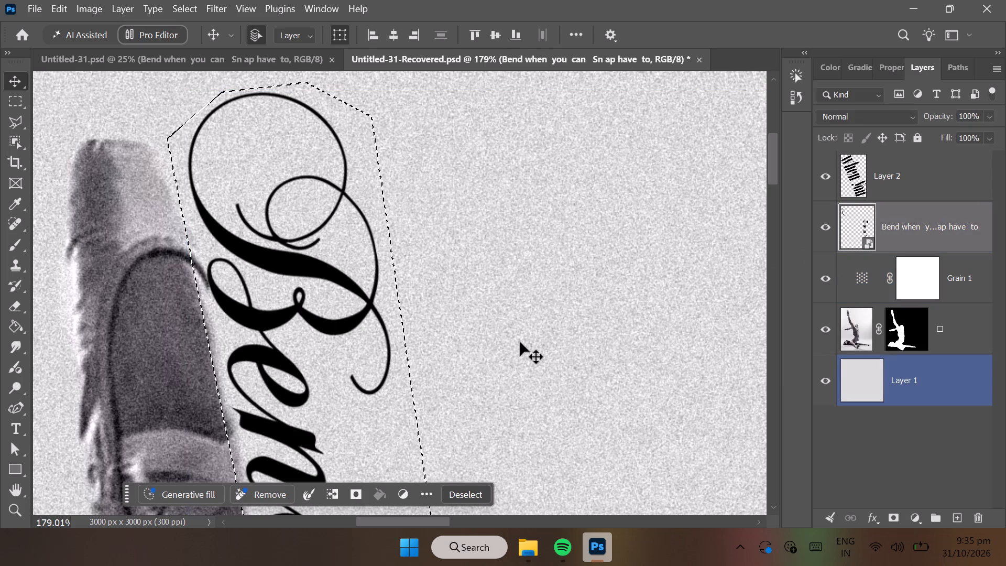
{"action": "double_click", "coordinate": [344, 329]}
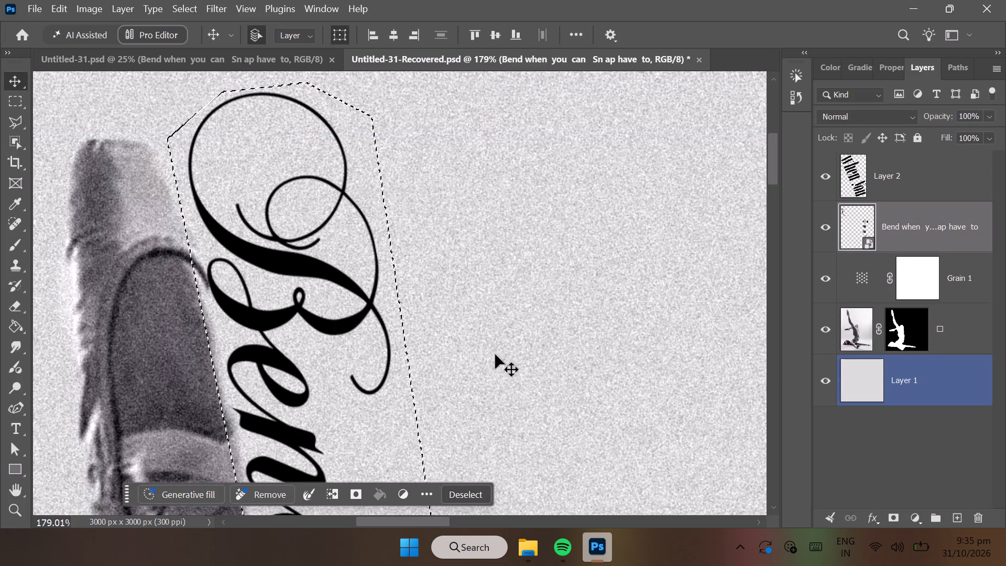
{"action": "scroll", "coordinate": [442, 380], "scroll_direction": "down", "scroll_amount": 5}
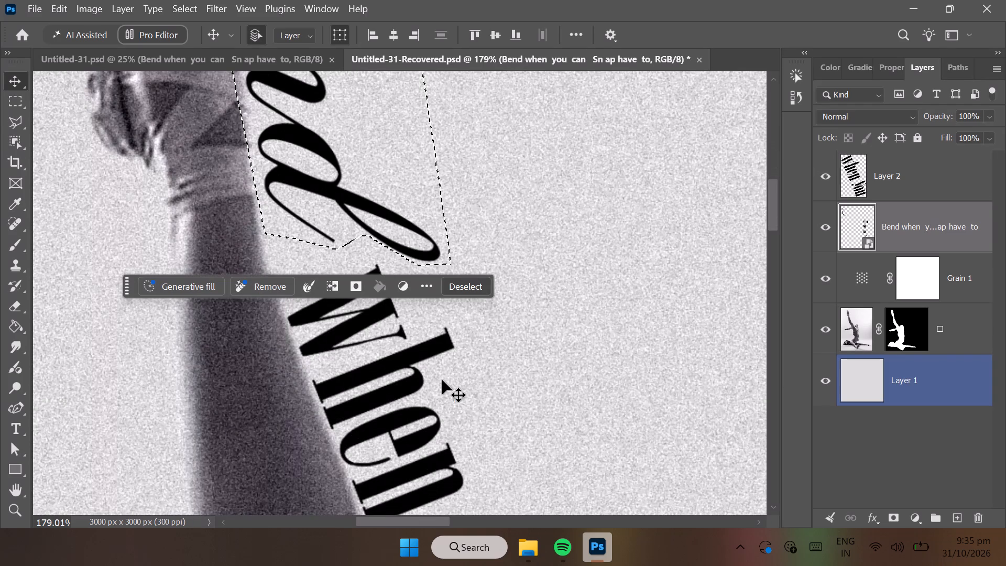
{"action": "left_click", "coordinate": [473, 286]}
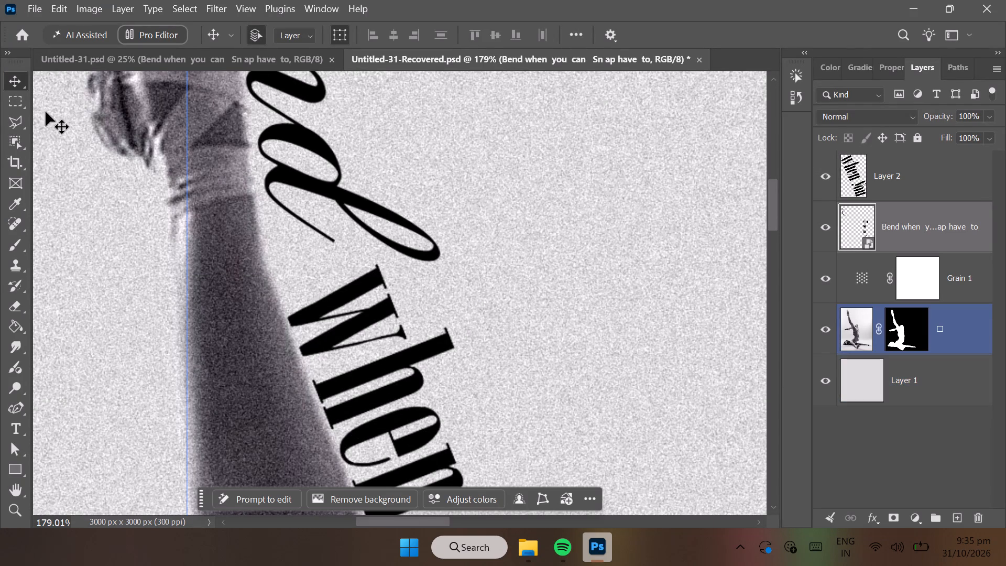
Outline the letter "W" of "When" with the Polygonal Lasso, passing between it and the "h", and close the selection.
{"action": "left_click", "coordinate": [18, 121]}
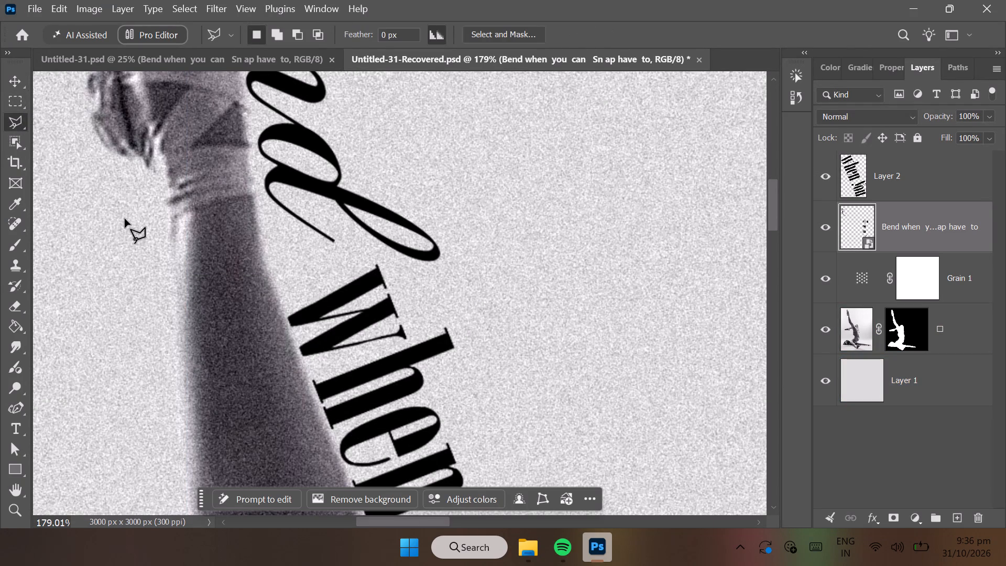
{"action": "left_click", "coordinate": [297, 358]}
{"action": "left_click", "coordinate": [308, 369]}
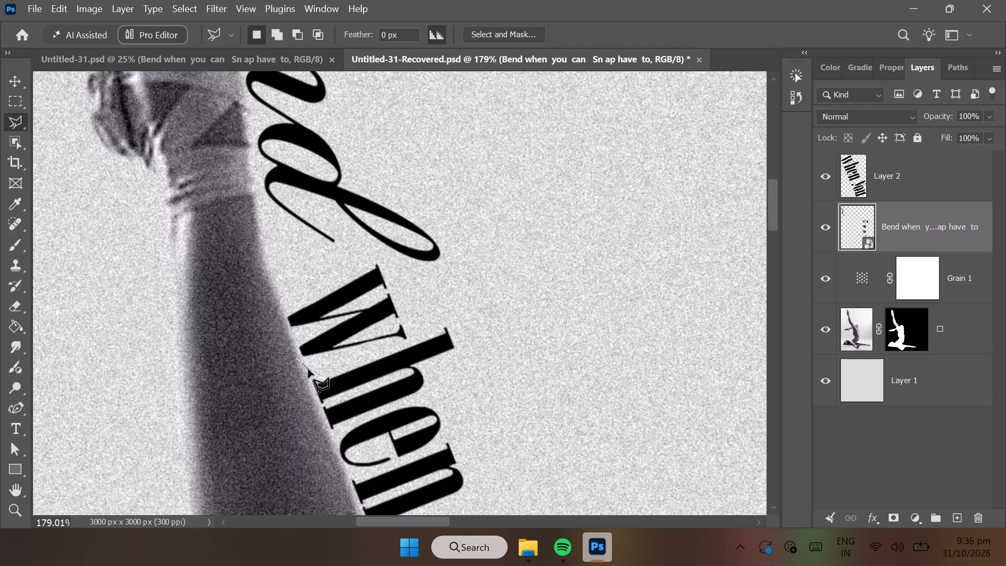
{"action": "left_click", "coordinate": [414, 340]}
{"action": "left_click", "coordinate": [377, 249]}
{"action": "left_click", "coordinate": [279, 304]}
{"action": "left_click", "coordinate": [297, 360]}
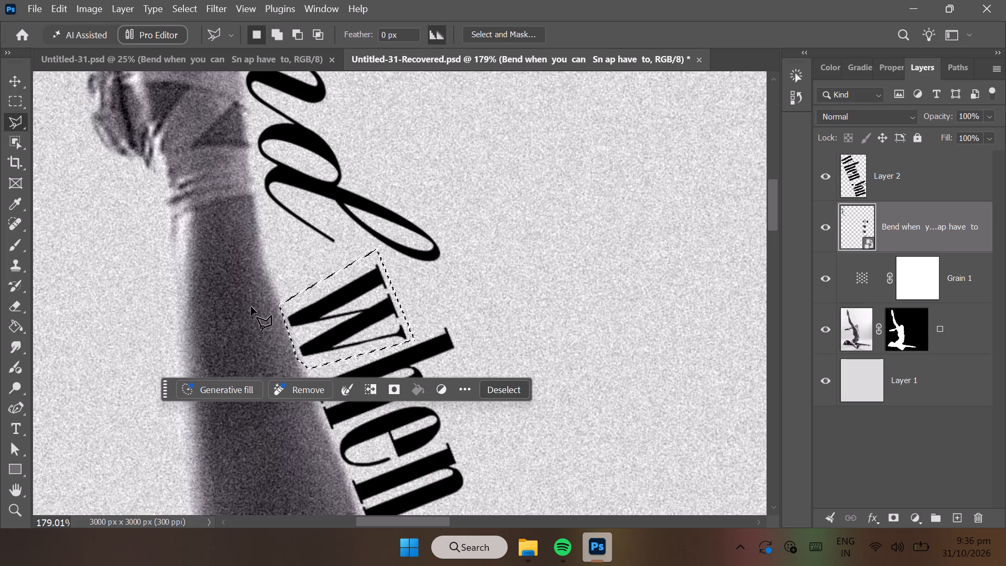
Make Layer 2 active and move the selected "W" up about 18 px and slightly left, towards "Bend".
{"action": "left_click", "coordinate": [16, 77]}
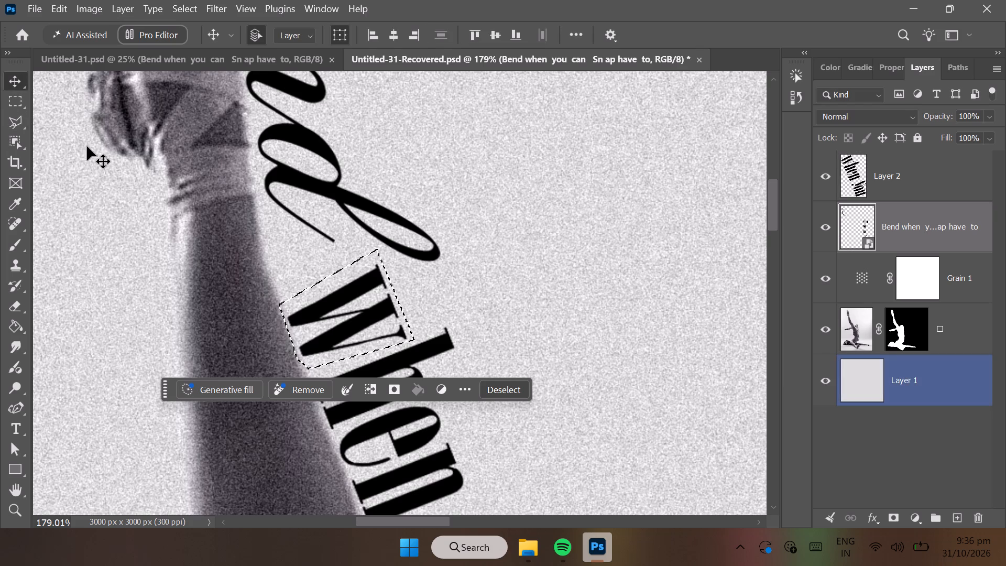
{"action": "left_click", "coordinate": [315, 313]}
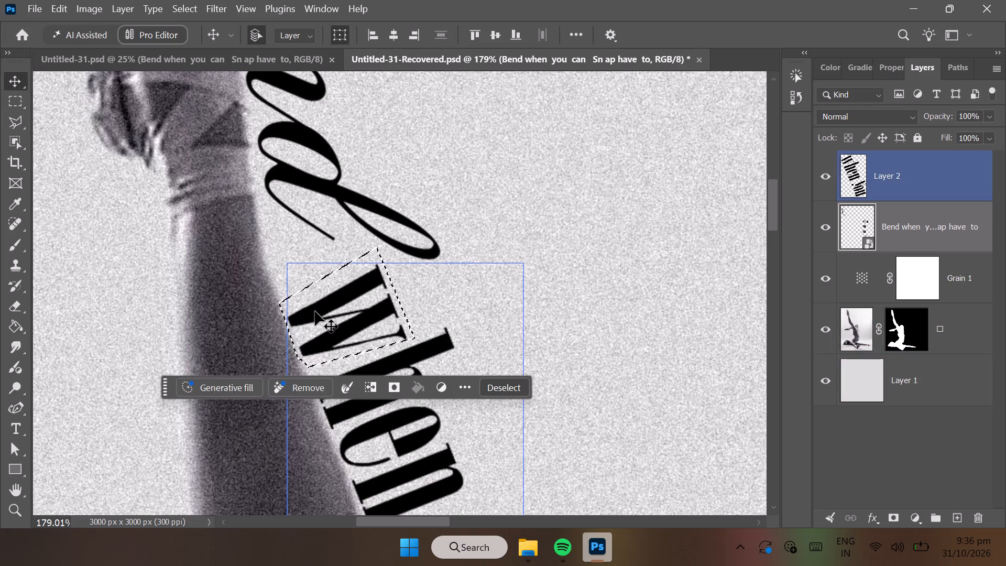
{"action": "key", "text": "ctrl+z"}
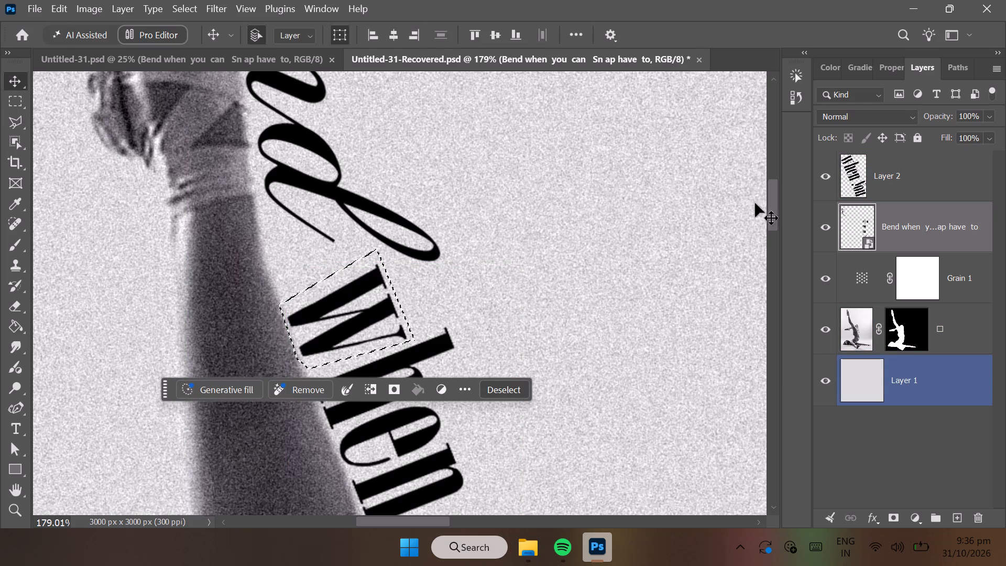
{"action": "left_click", "coordinate": [872, 180]}
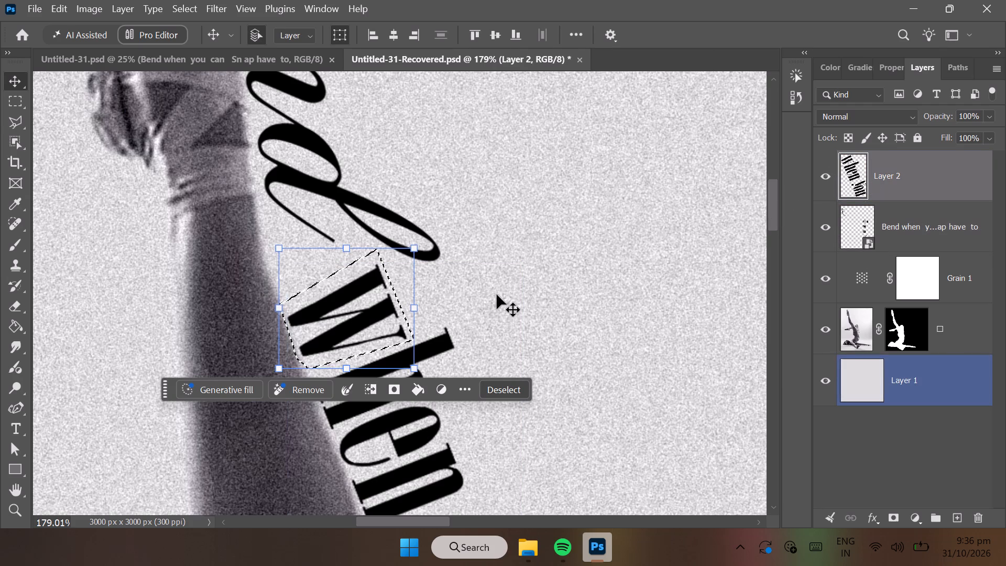
{"action": "left_click_drag", "start_coordinate": [338, 338], "coordinate": [334, 325]}
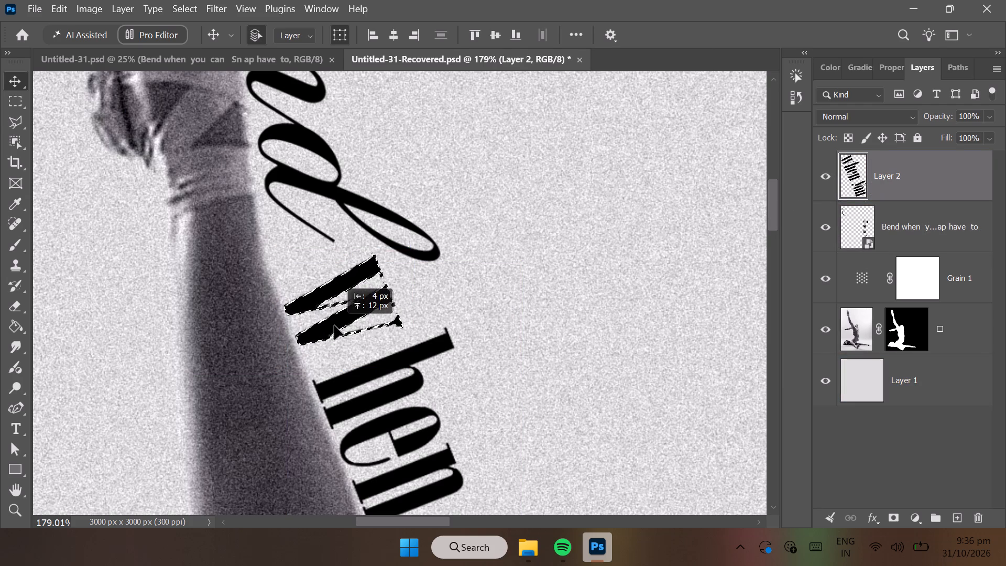
{"action": "left_click_drag", "start_coordinate": [334, 325], "coordinate": [331, 319]}
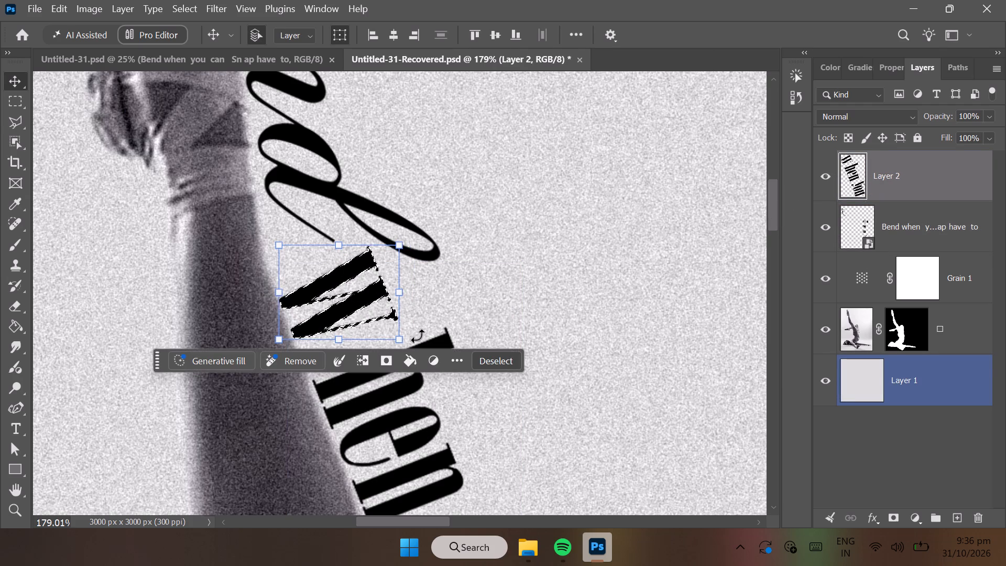
Rotate the "W" 9.20° clockwise, nudge it slightly right and up along the arm, apply the transform and clear the selection.
{"action": "left_click_drag", "start_coordinate": [415, 338], "coordinate": [412, 354]}
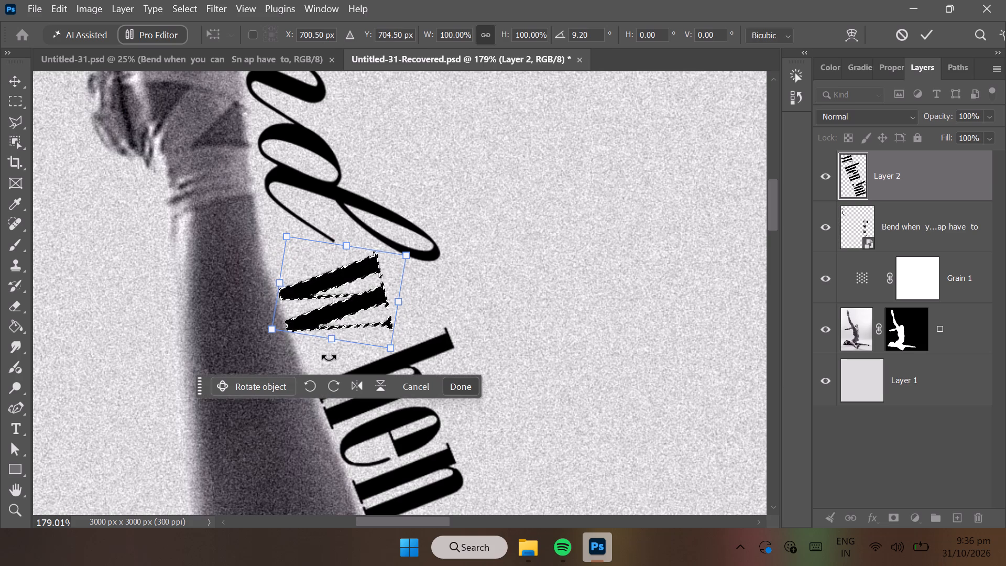
{"action": "left_click_drag", "start_coordinate": [303, 325], "coordinate": [303, 325]}
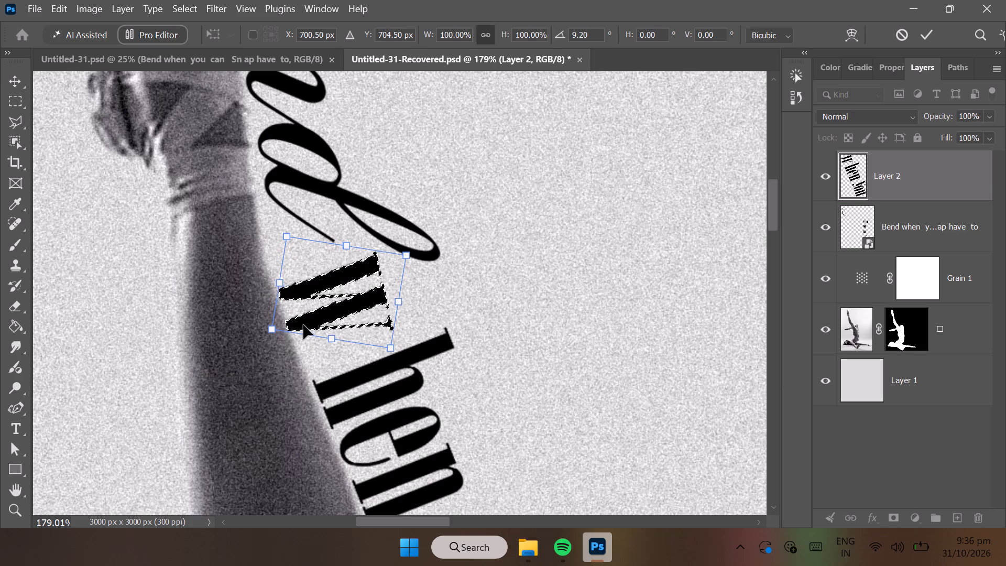
{"action": "left_click_drag", "start_coordinate": [303, 325], "coordinate": [309, 323]}
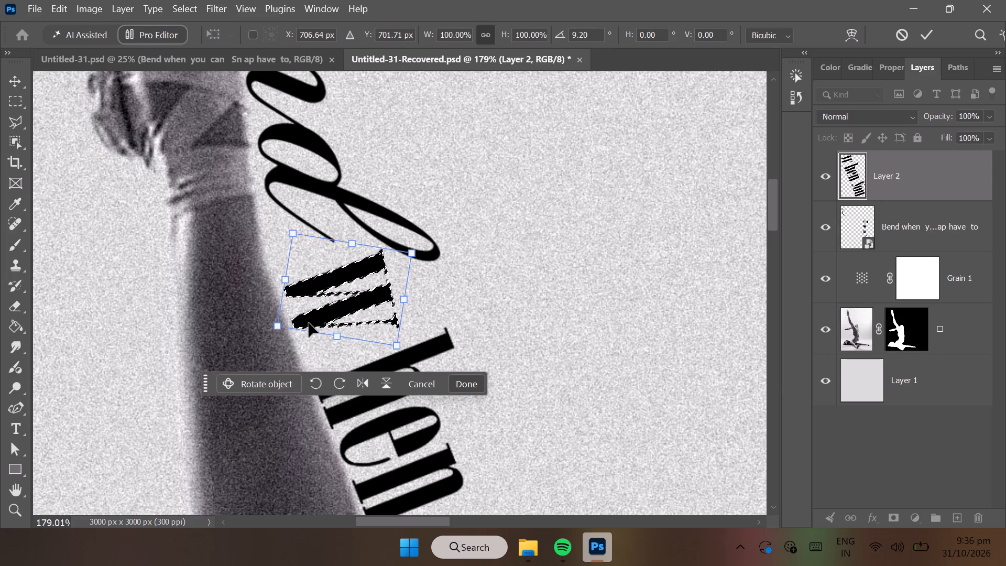
{"action": "left_click", "coordinate": [309, 323]}
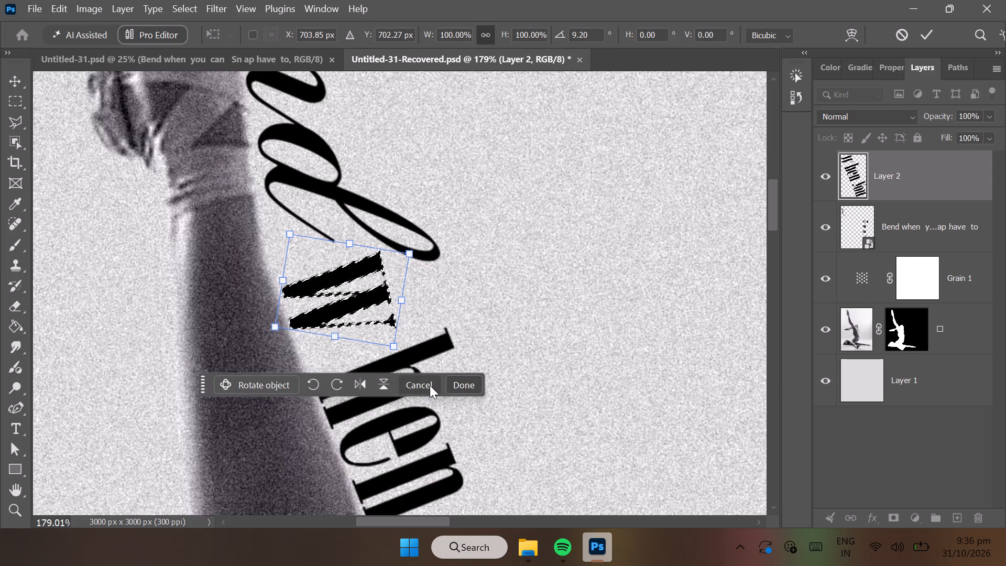
{"action": "left_click", "coordinate": [463, 390]}
{"action": "left_click", "coordinate": [512, 368]}
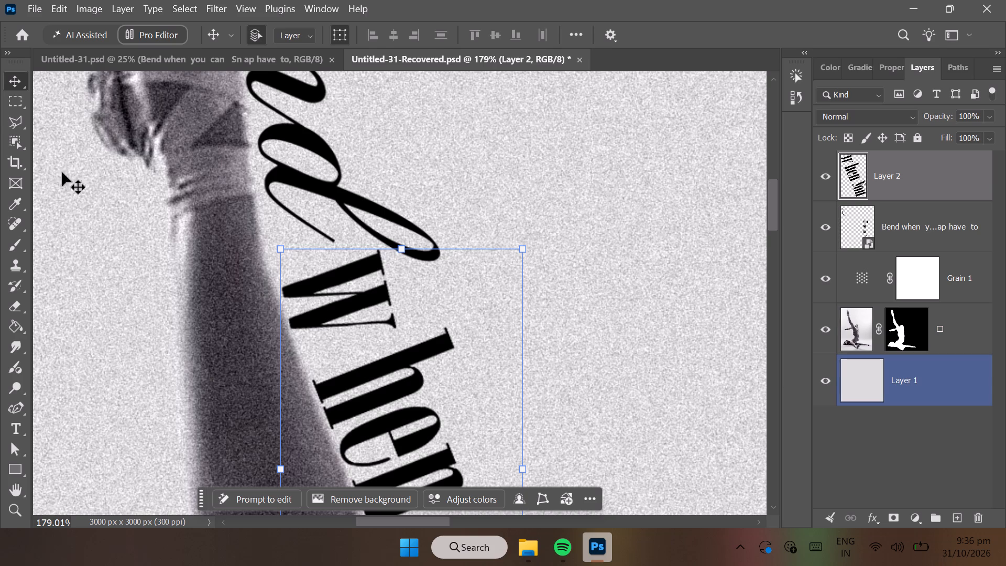
Outline the letter "h" of "When" on Layer 2 with the Polygonal Lasso, keeping the "W" and "e" outside, and close the selection.
{"action": "left_click", "coordinate": [16, 126]}
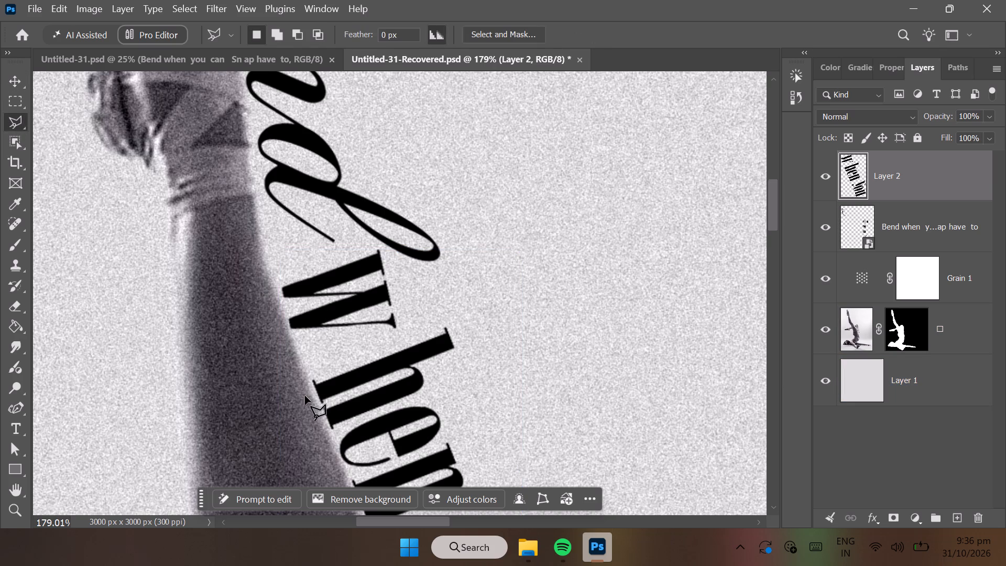
{"action": "left_click", "coordinate": [301, 376]}
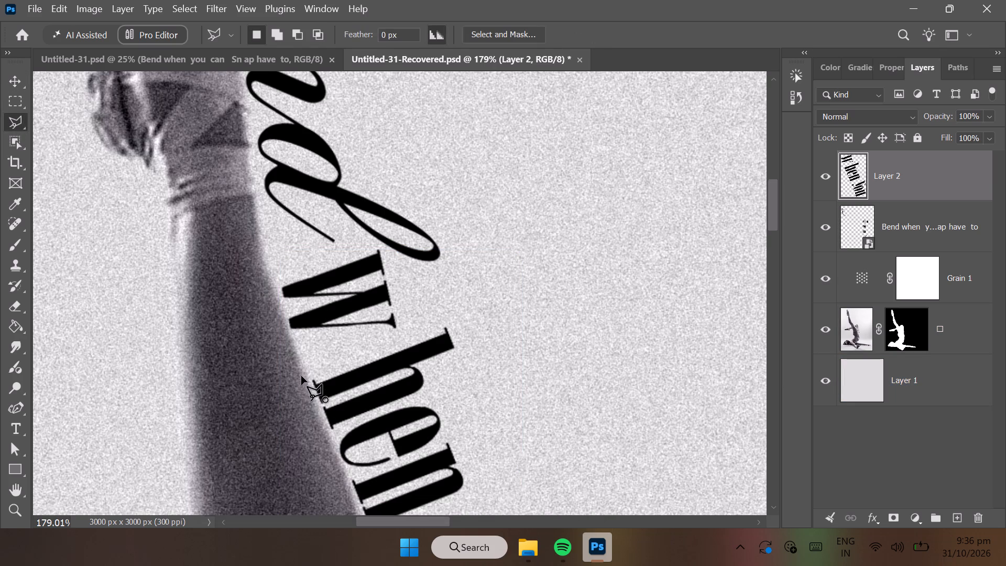
{"action": "left_click", "coordinate": [328, 439]}
{"action": "left_click", "coordinate": [357, 421]}
{"action": "left_click", "coordinate": [410, 401]}
{"action": "left_click", "coordinate": [441, 387]}
{"action": "left_click", "coordinate": [471, 356]}
{"action": "left_click", "coordinate": [467, 322]}
{"action": "left_click", "coordinate": [451, 319]}
{"action": "left_click", "coordinate": [419, 326]}
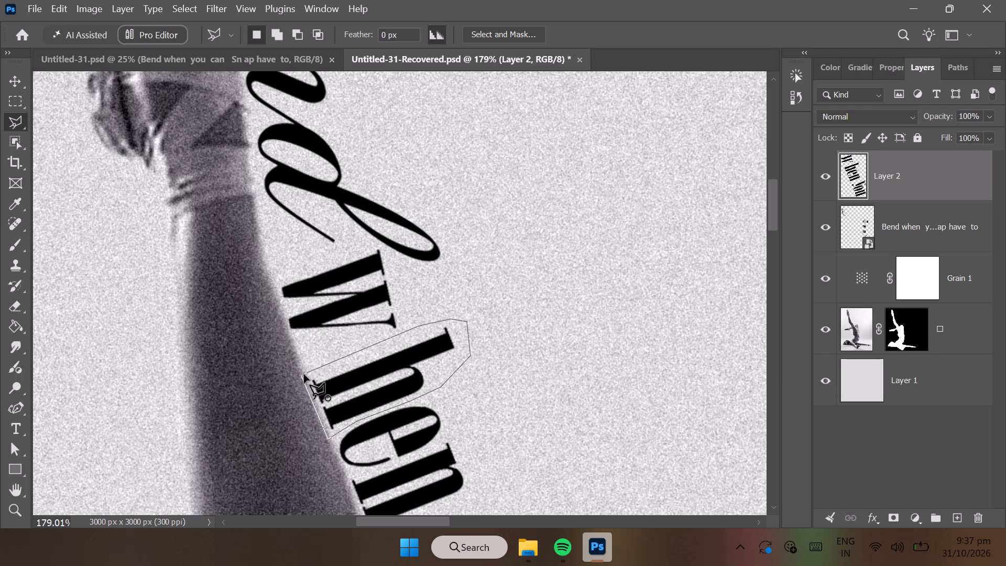
{"action": "left_click", "coordinate": [303, 375]}
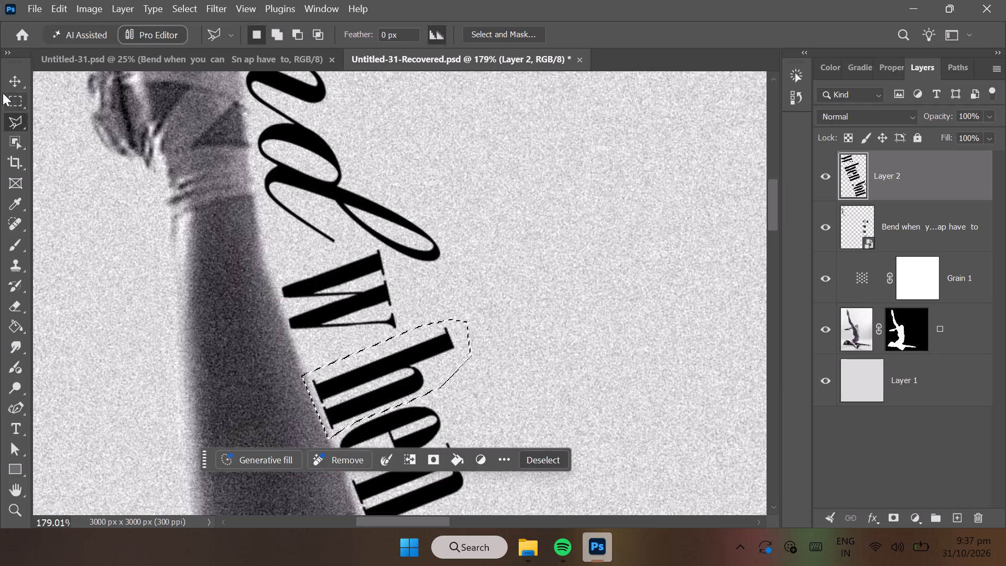
Move the selected "h" up about 30 px and slightly left so it sits close against the "W".
{"action": "left_click", "coordinate": [10, 85]}
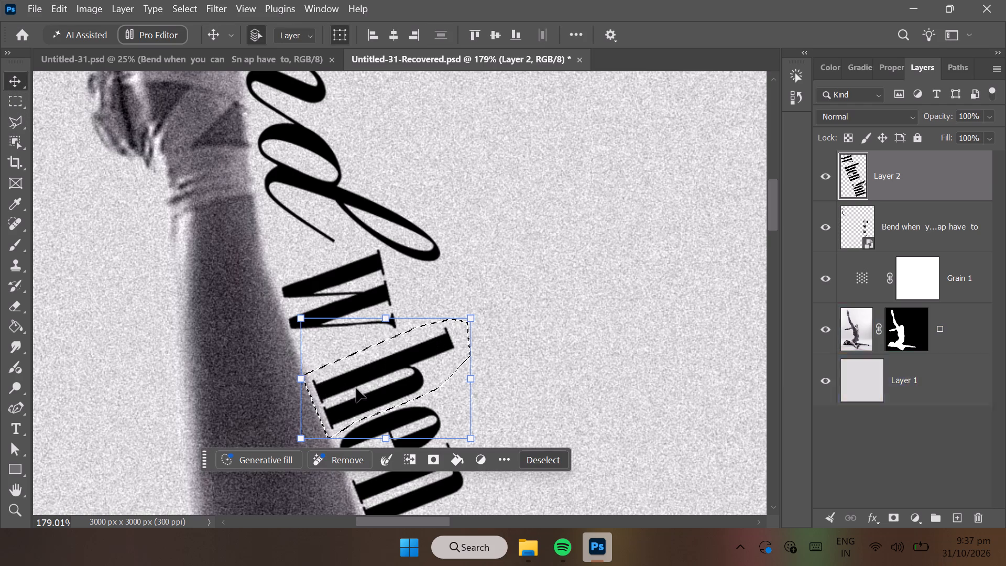
{"action": "left_click_drag", "start_coordinate": [352, 383], "coordinate": [349, 365]}
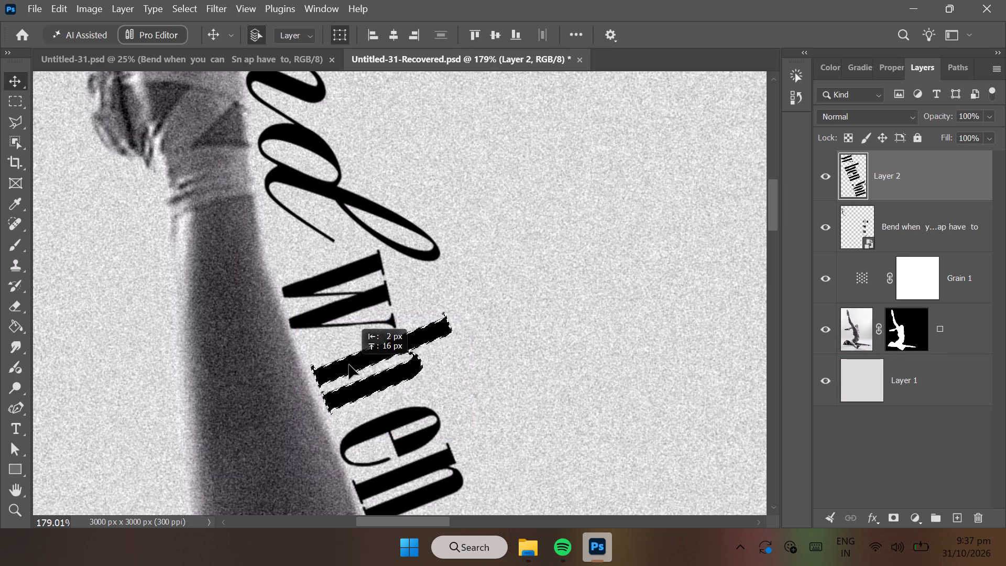
{"action": "left_click_drag", "start_coordinate": [349, 365], "coordinate": [343, 353]}
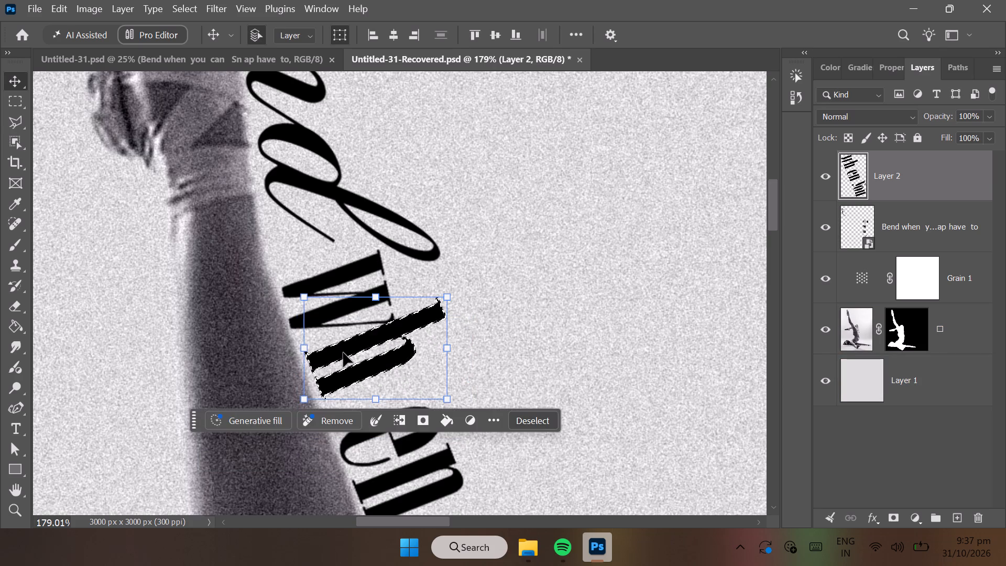
Fine-tune the "h" with a small downward nudge and a -0.40° rotation, apply the transform and clear the selection.
{"action": "left_click", "coordinate": [294, 398]}
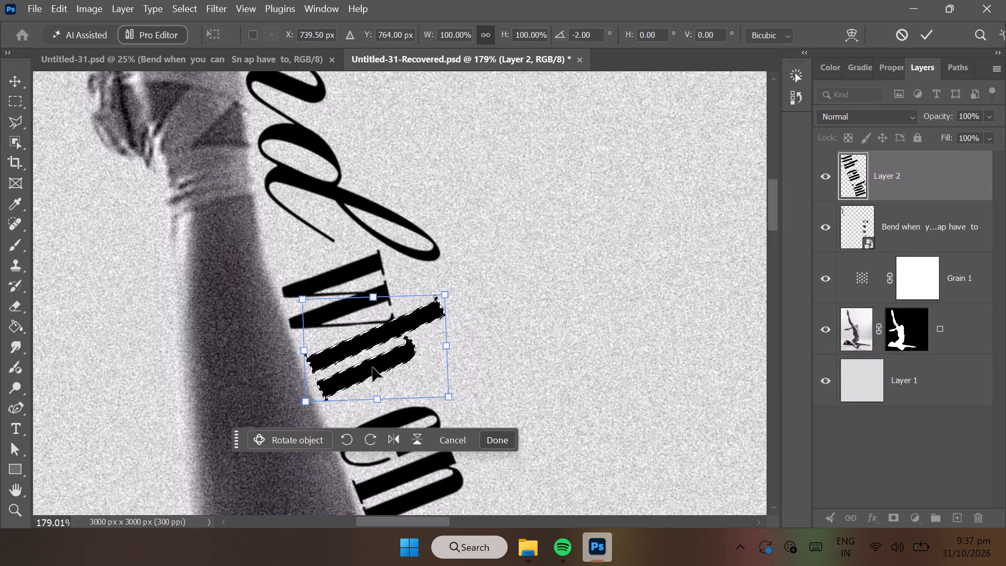
{"action": "left_click", "coordinate": [366, 344]}
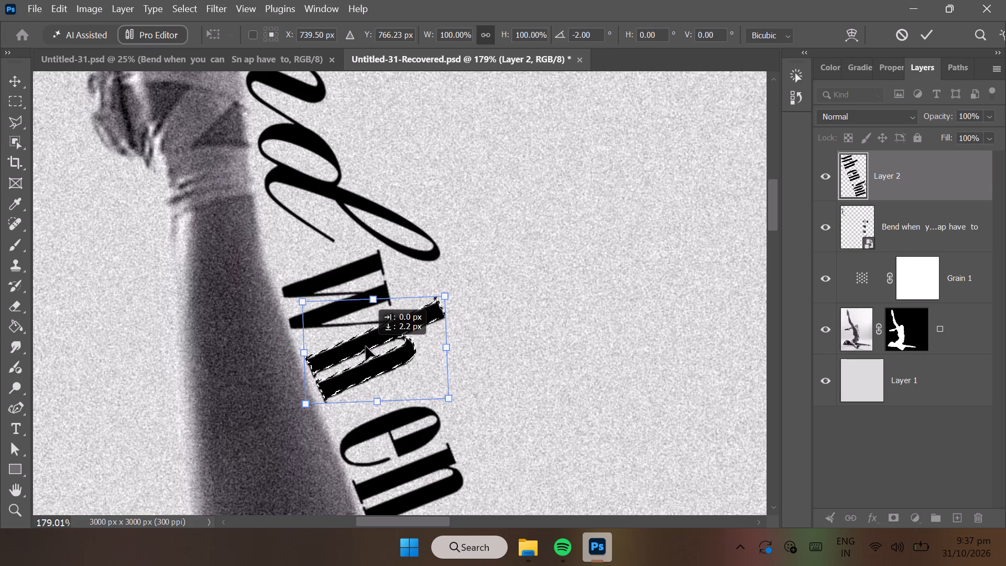
{"action": "left_click", "coordinate": [464, 303]}
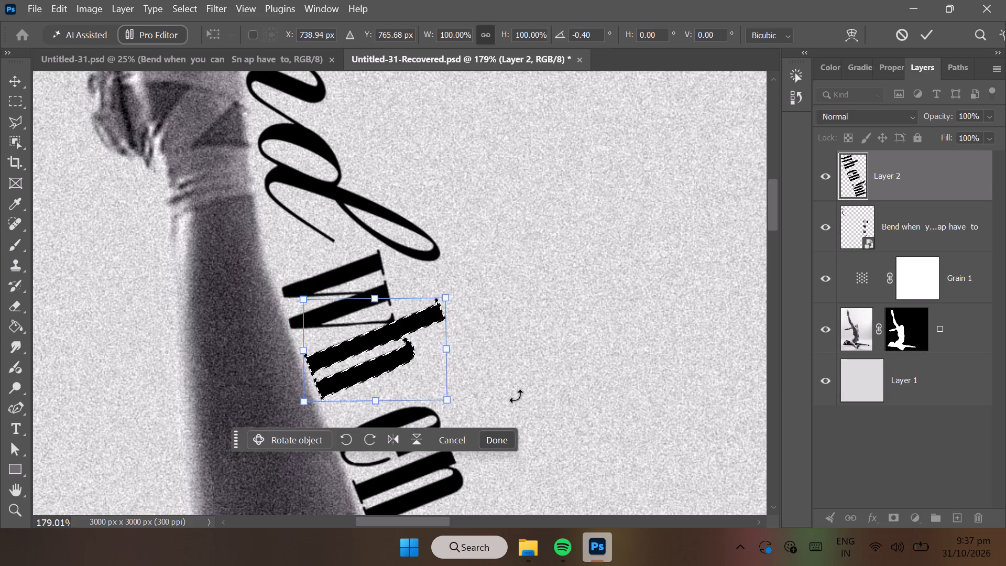
{"action": "left_click", "coordinate": [511, 440]}
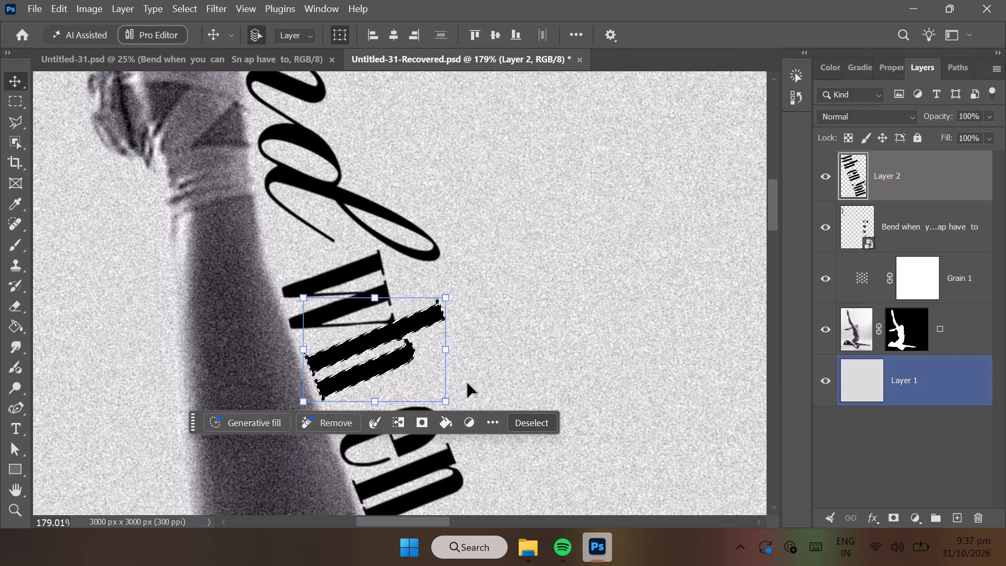
{"action": "left_click", "coordinate": [530, 418]}
Outline the "e" of "When" on Layer 2 with the Polygonal Lasso, keeping the "h" and "n" outside, and close the selection.
{"action": "scroll", "coordinate": [460, 441], "scroll_direction": "down", "scroll_amount": 1}
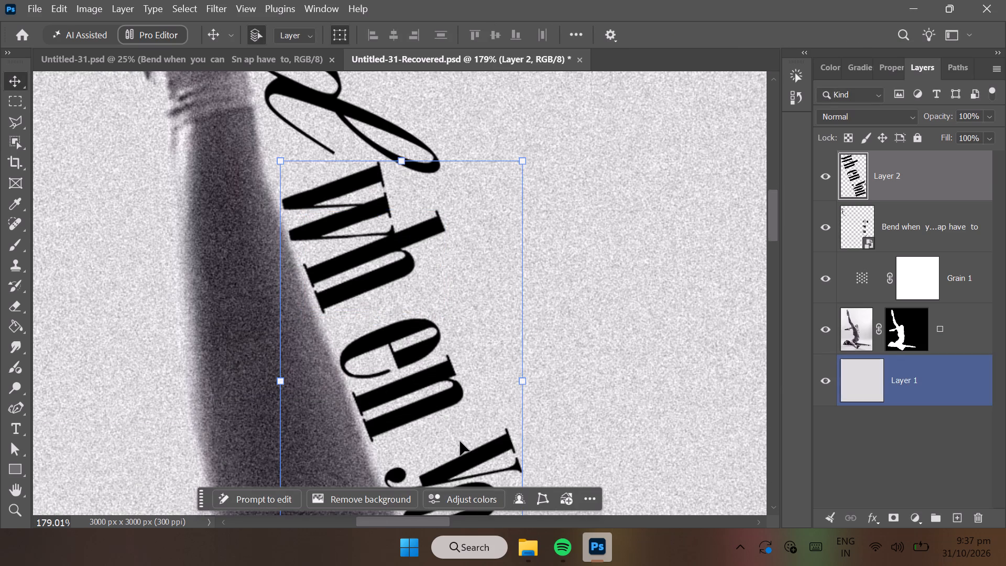
{"action": "scroll", "coordinate": [460, 441], "scroll_direction": "down", "scroll_amount": 1}
{"action": "left_click", "coordinate": [14, 120]}
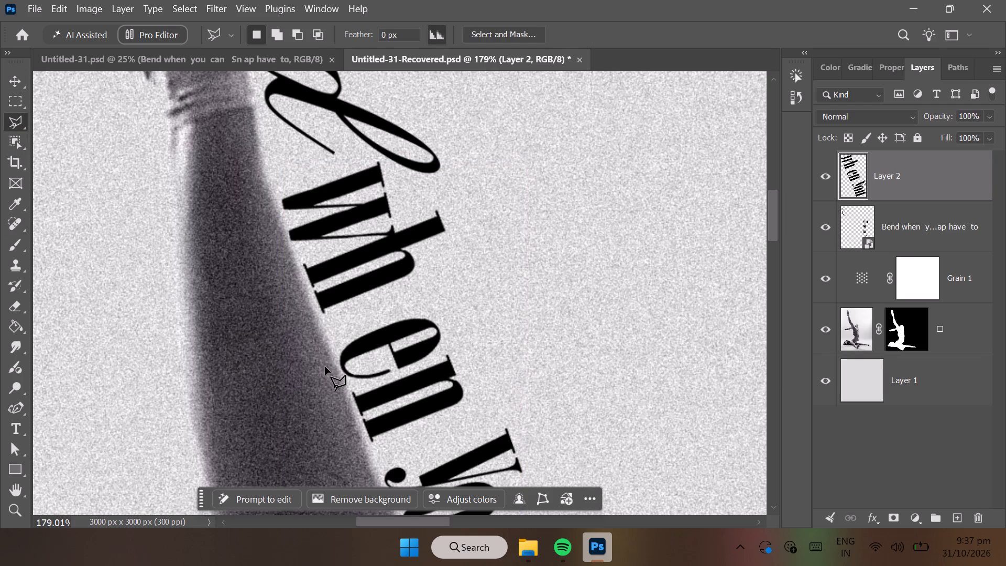
{"action": "left_click", "coordinate": [324, 366]}
{"action": "left_click", "coordinate": [344, 386]}
{"action": "left_click", "coordinate": [376, 382]}
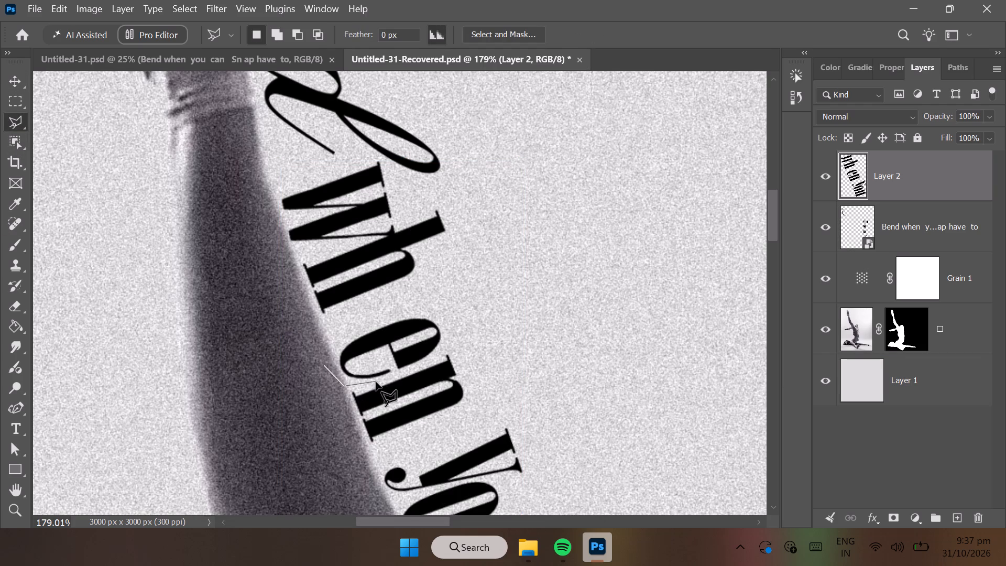
{"action": "left_click", "coordinate": [410, 373]}
{"action": "left_click", "coordinate": [428, 357]}
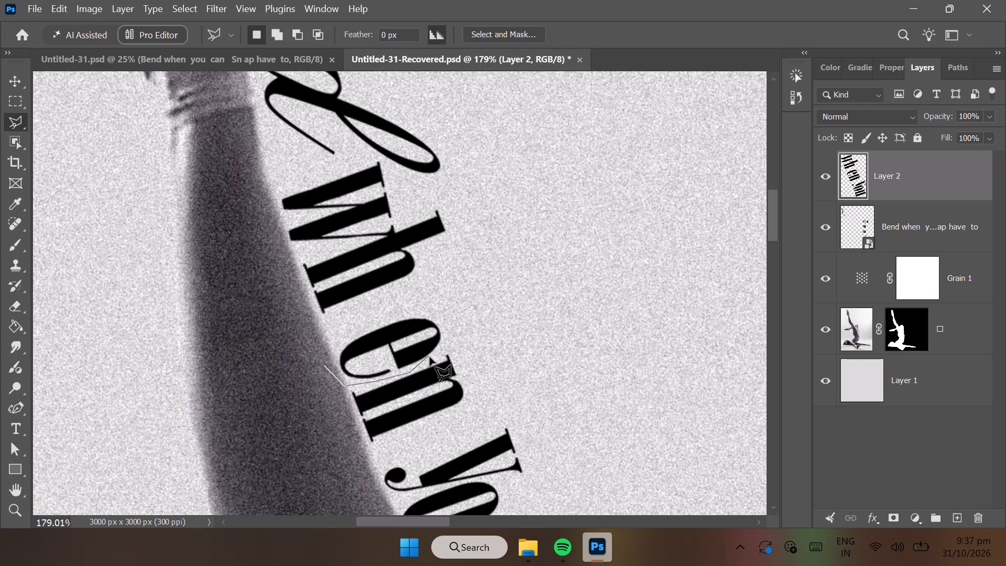
{"action": "left_click", "coordinate": [435, 356]}
{"action": "left_click", "coordinate": [457, 324]}
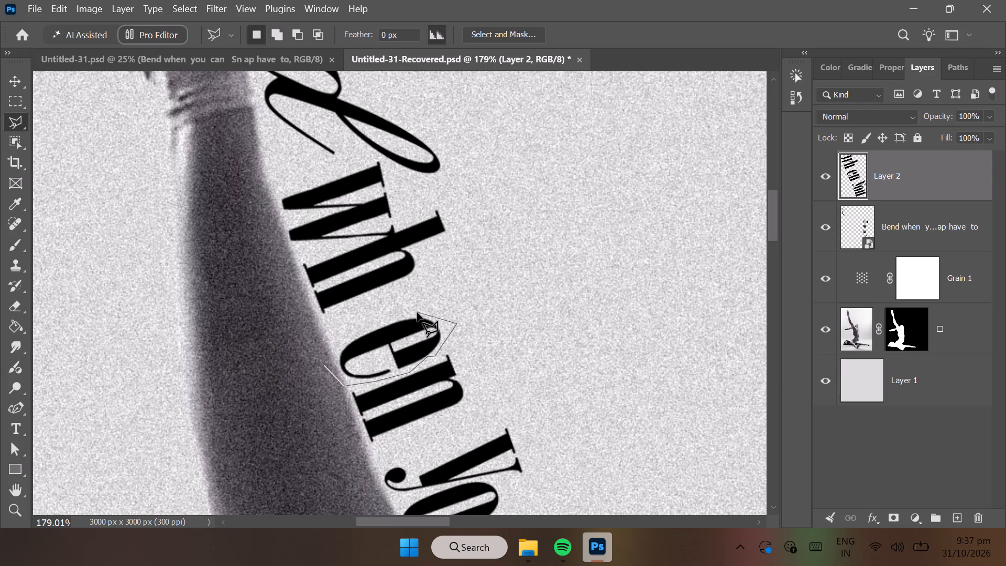
{"action": "left_click", "coordinate": [412, 310]}
{"action": "left_click", "coordinate": [331, 345]}
{"action": "left_click", "coordinate": [325, 363]}
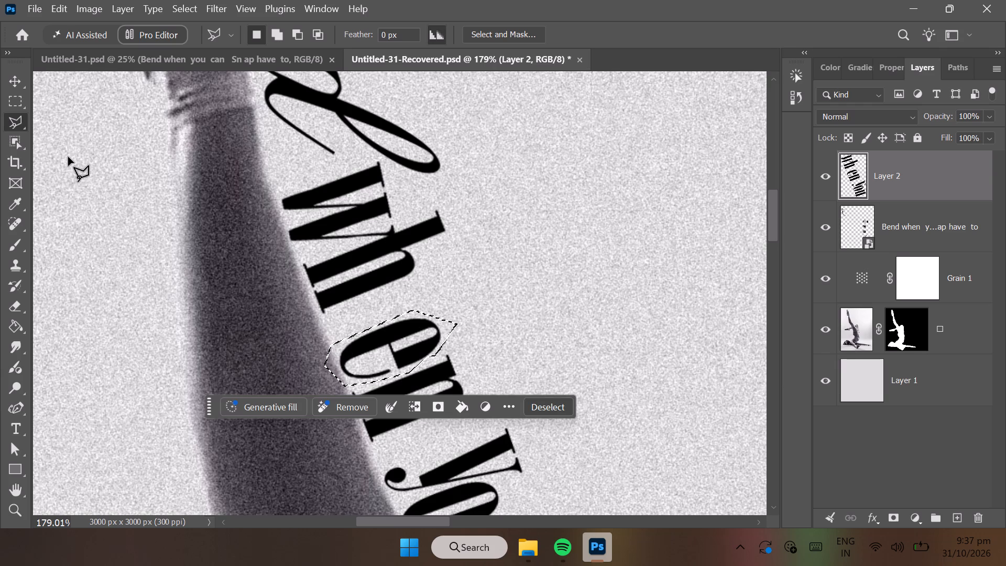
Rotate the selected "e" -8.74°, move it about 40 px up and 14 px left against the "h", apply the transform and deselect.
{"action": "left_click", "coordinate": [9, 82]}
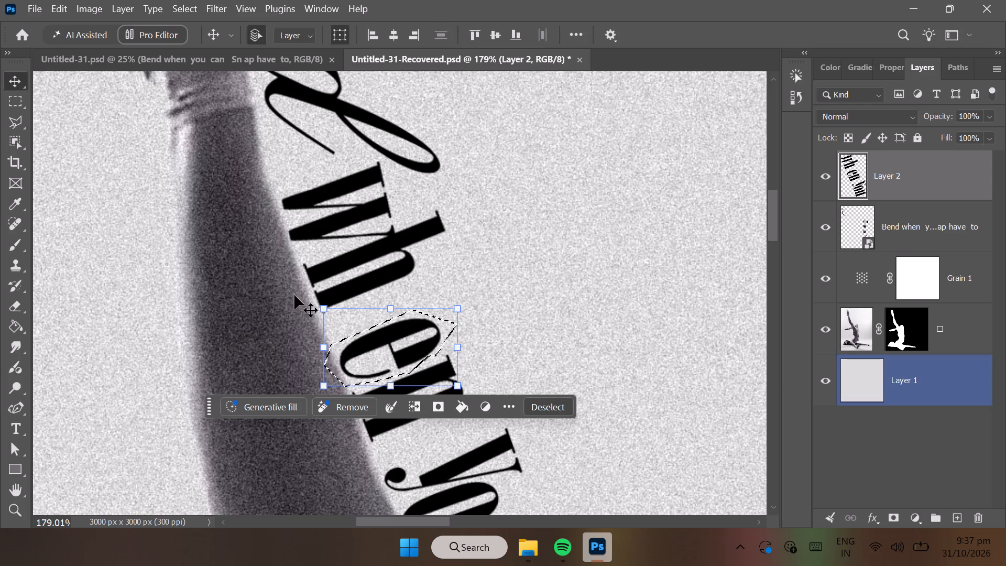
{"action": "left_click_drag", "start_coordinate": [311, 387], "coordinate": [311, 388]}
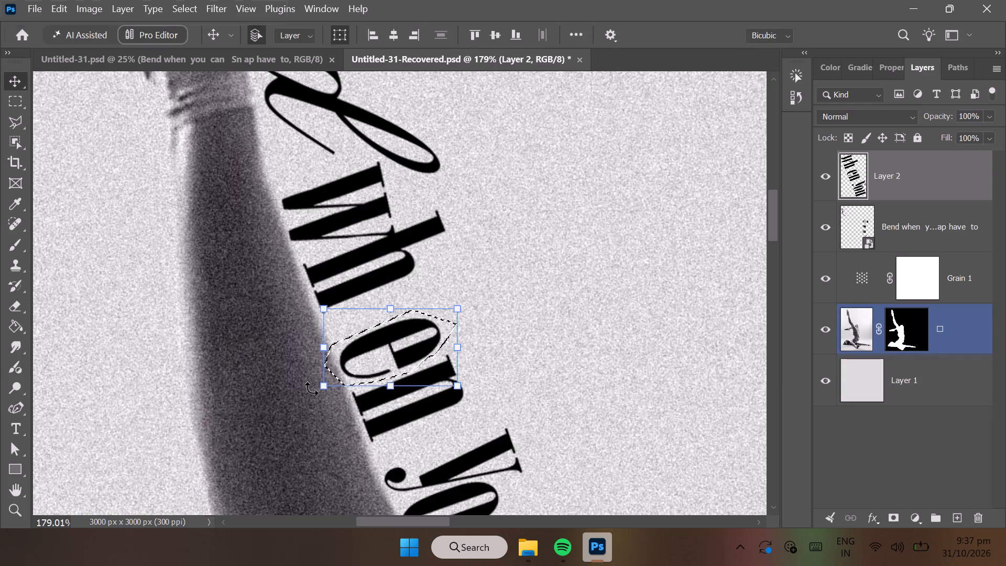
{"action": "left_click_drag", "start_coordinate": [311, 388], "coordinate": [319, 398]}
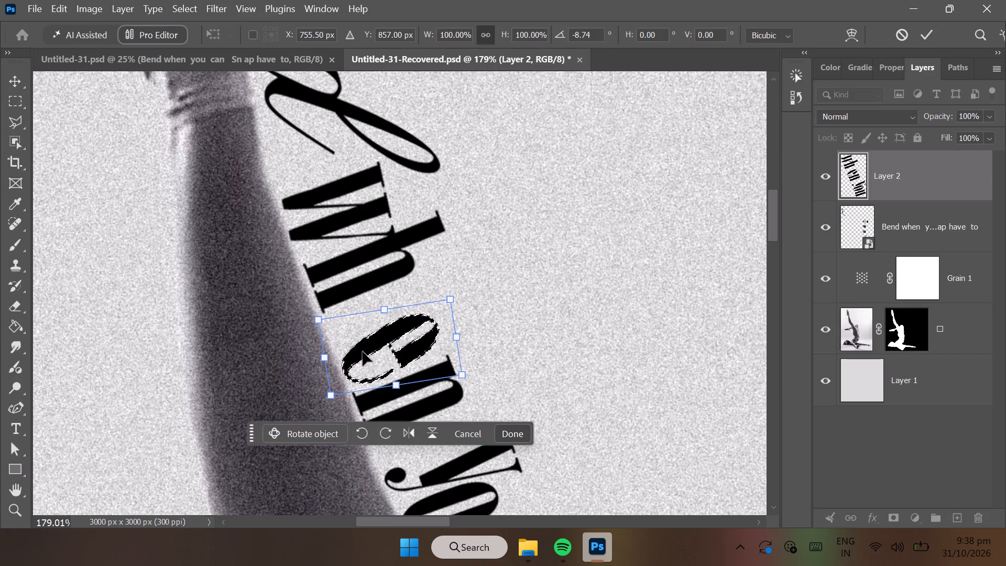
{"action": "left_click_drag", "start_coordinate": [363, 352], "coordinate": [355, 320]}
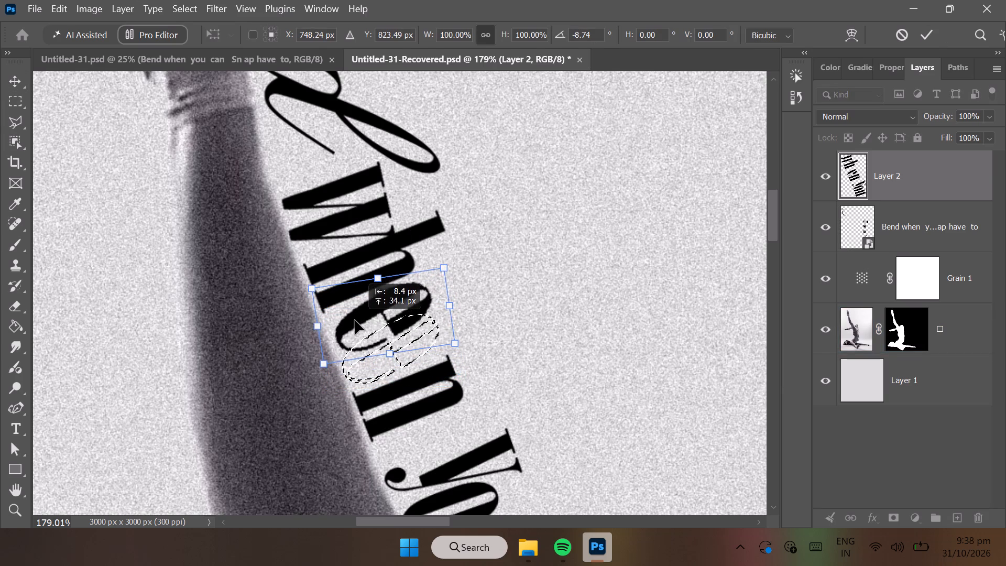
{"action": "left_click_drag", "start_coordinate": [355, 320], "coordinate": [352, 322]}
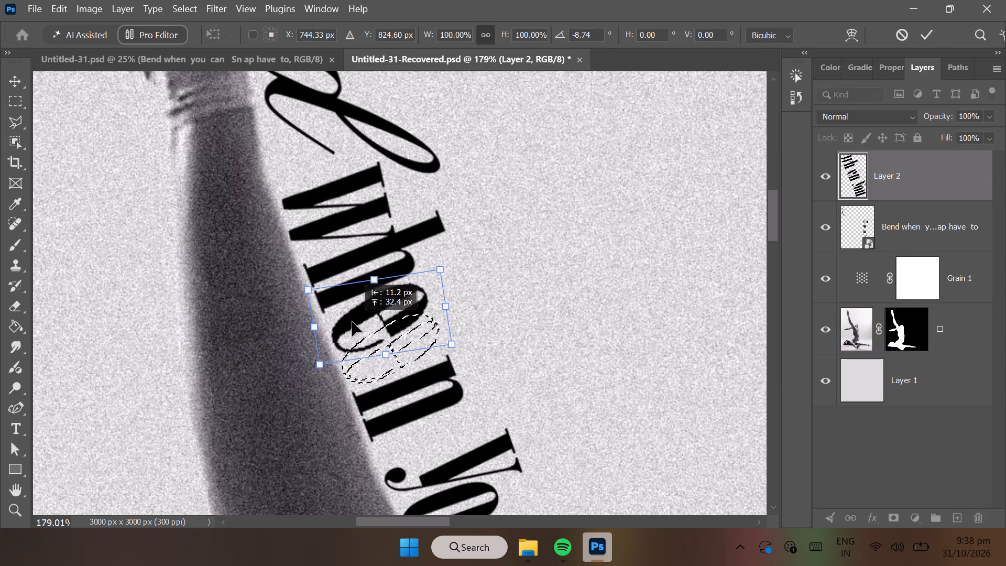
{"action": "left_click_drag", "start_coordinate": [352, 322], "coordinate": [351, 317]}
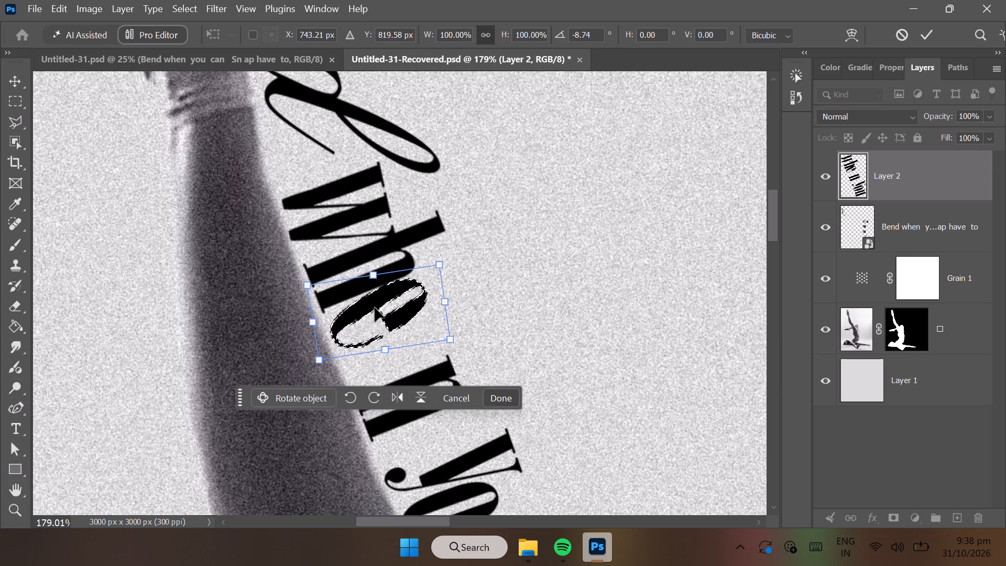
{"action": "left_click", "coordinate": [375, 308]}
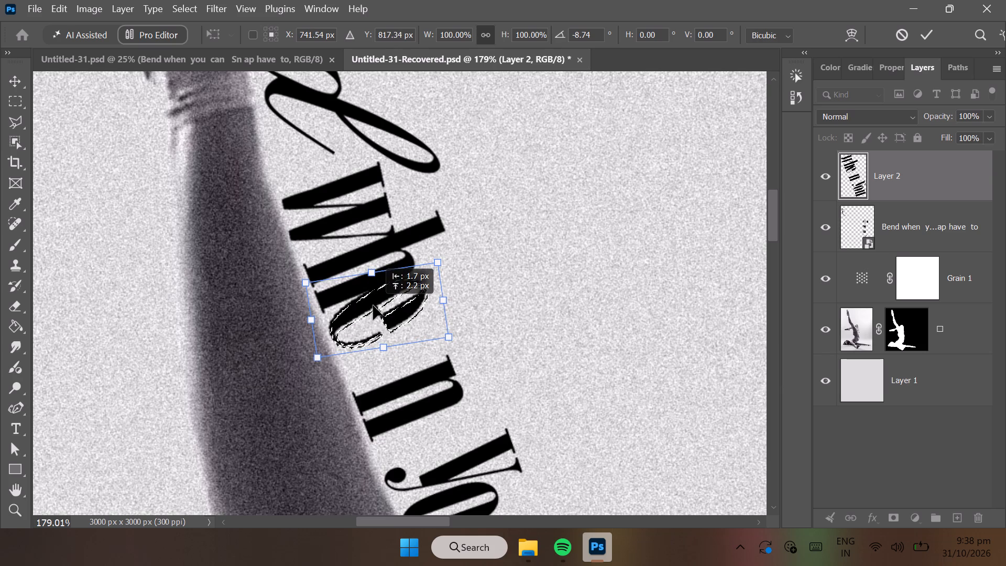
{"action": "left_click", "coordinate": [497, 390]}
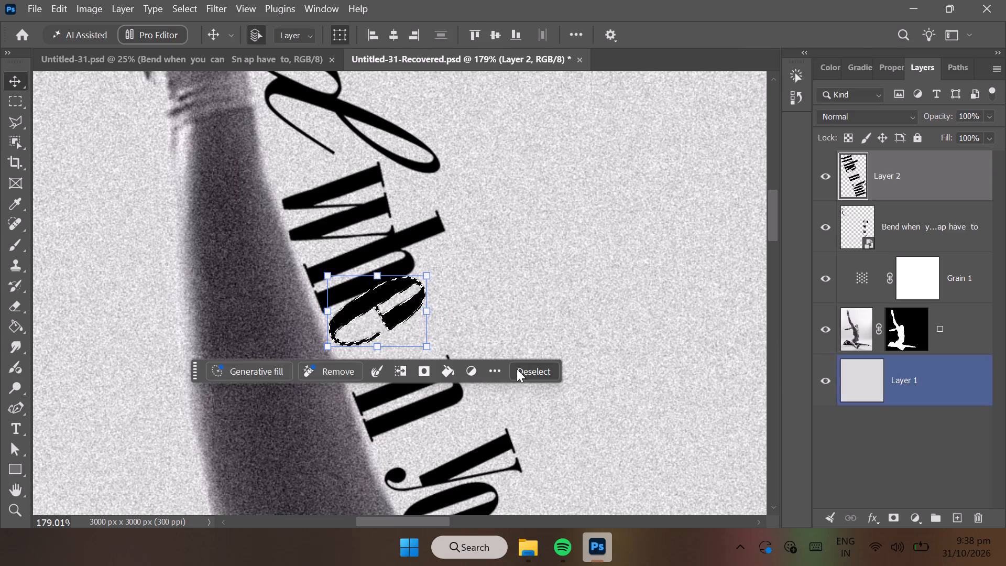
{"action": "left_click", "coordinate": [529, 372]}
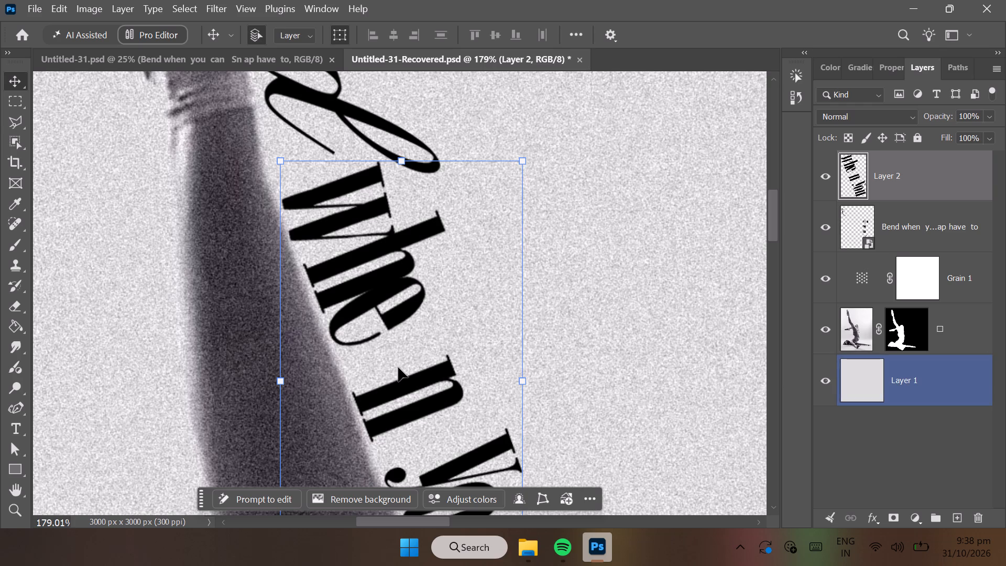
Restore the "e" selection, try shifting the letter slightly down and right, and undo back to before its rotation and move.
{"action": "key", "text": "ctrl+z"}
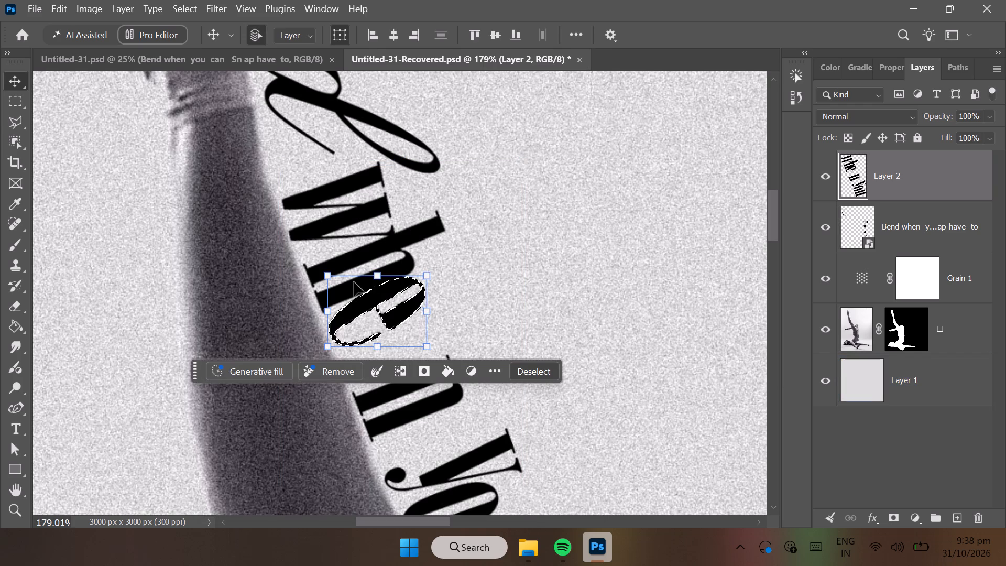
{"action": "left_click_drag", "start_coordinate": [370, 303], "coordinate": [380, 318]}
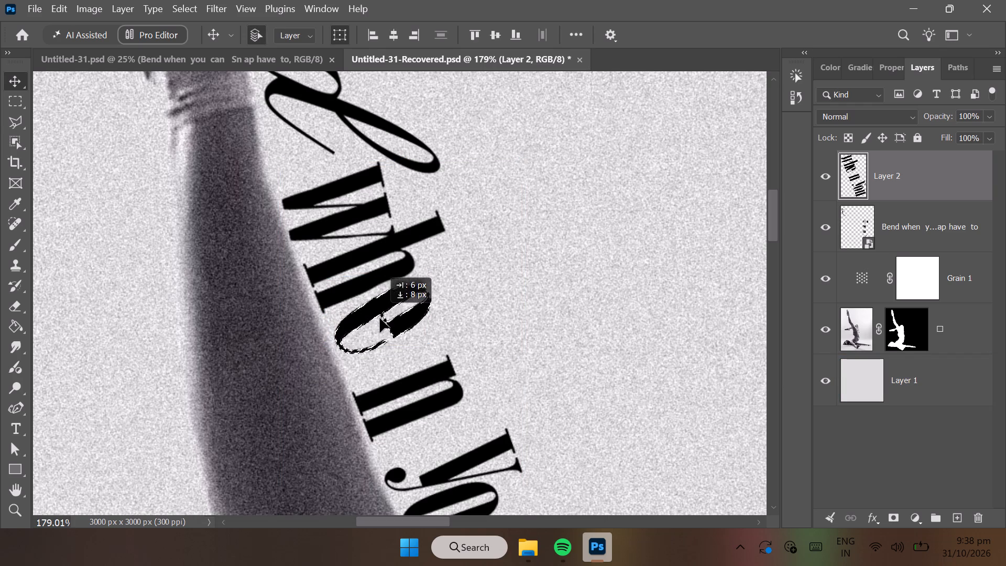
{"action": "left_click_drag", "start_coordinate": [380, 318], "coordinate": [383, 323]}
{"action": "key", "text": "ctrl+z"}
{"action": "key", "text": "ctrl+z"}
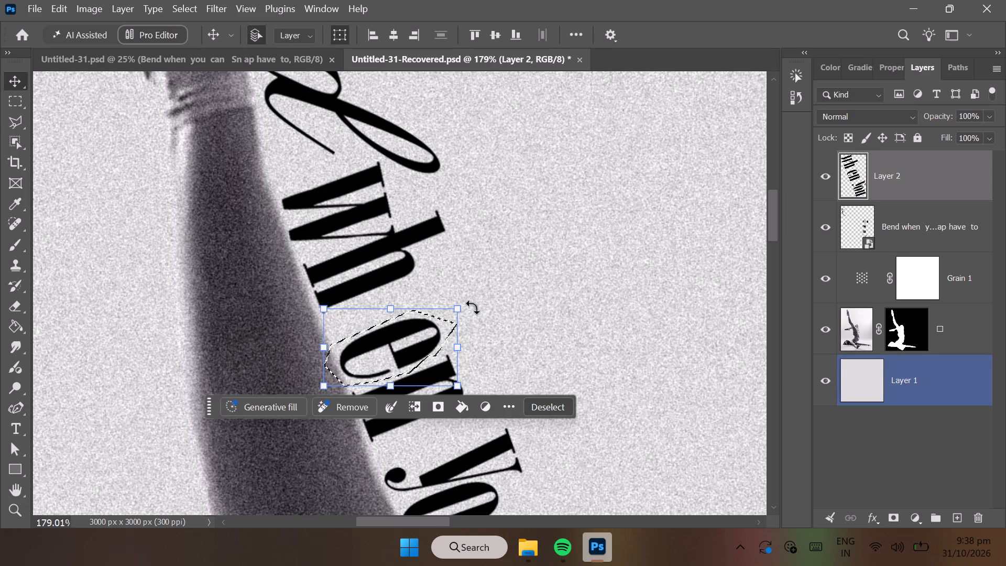
Rotate the selected "e" -7.14°, move it about 36 px up and 12 px left against the "h", apply the transform and deselect.
{"action": "left_click_drag", "start_coordinate": [472, 307], "coordinate": [464, 298]}
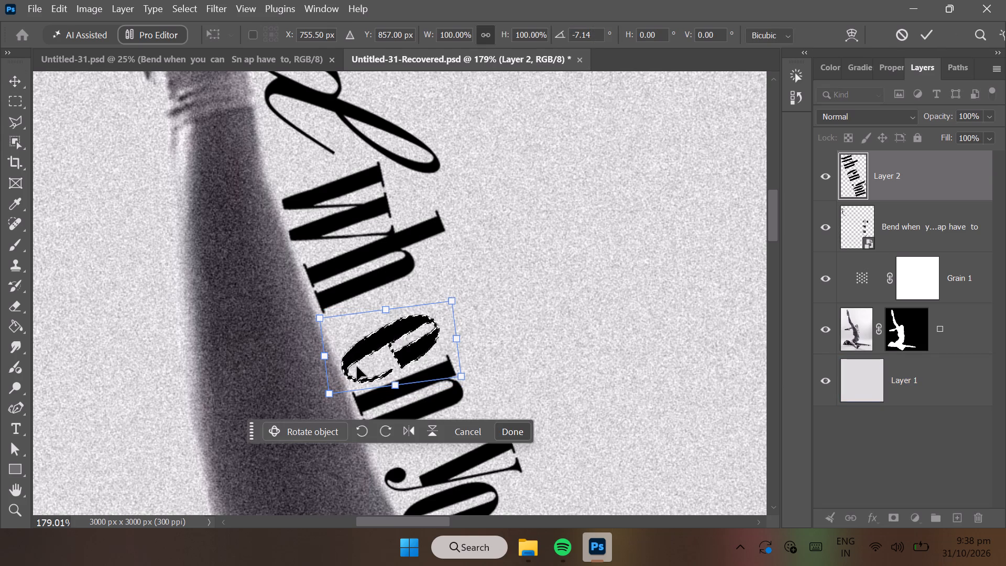
{"action": "left_click_drag", "start_coordinate": [358, 355], "coordinate": [349, 326]}
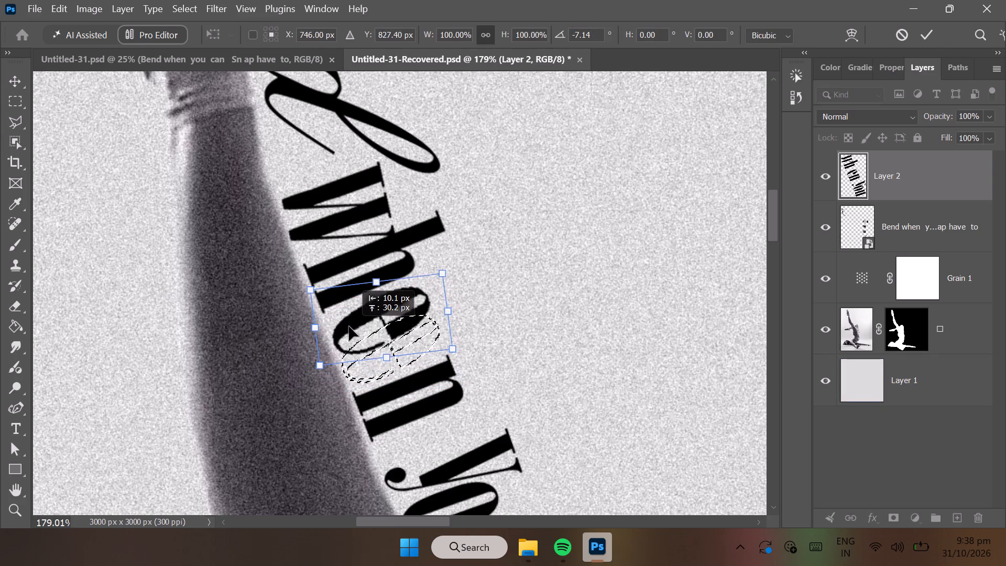
{"action": "left_click_drag", "start_coordinate": [349, 326], "coordinate": [348, 323]}
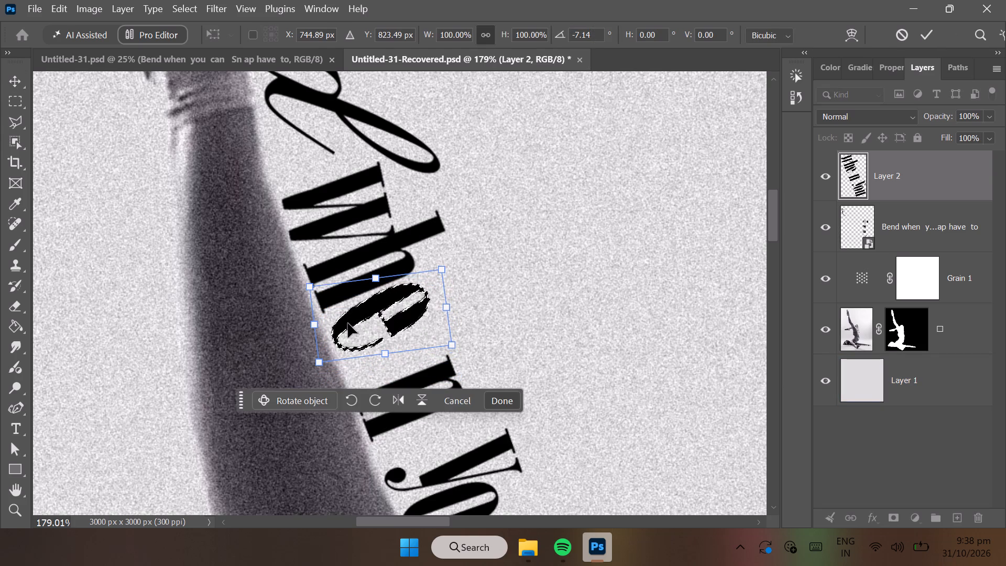
{"action": "left_click", "coordinate": [348, 323]}
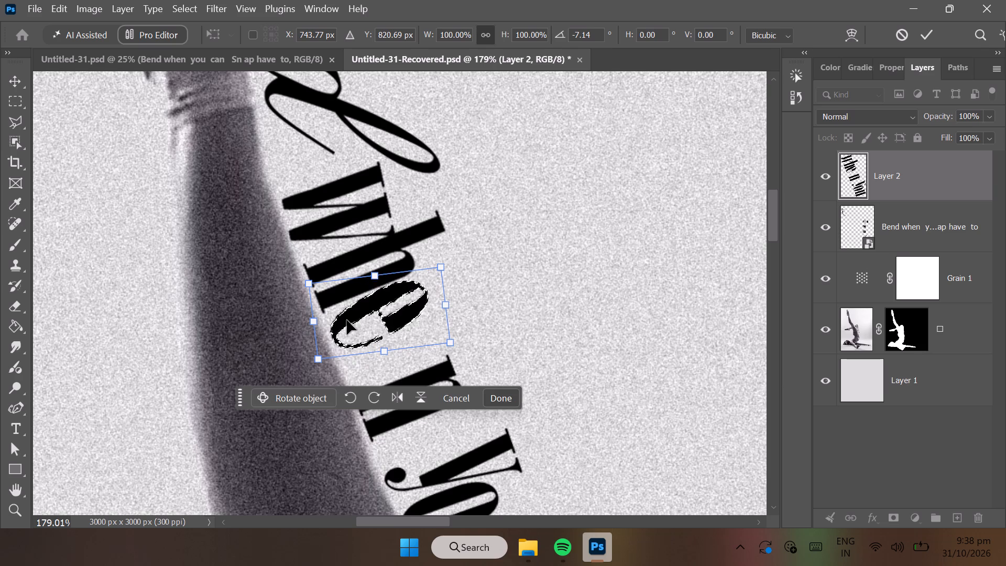
{"action": "left_click", "coordinate": [497, 396]}
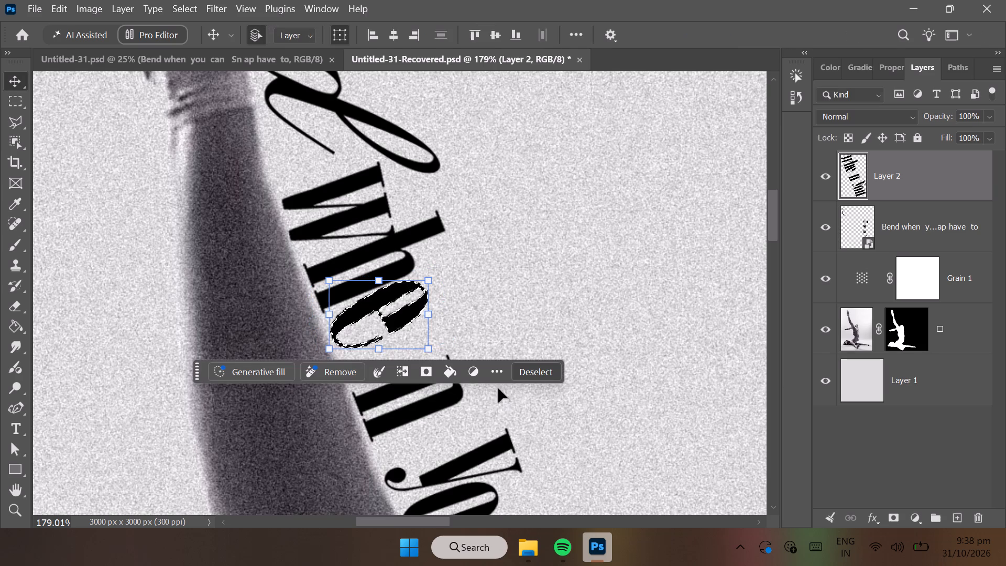
{"action": "left_click", "coordinate": [522, 374]}
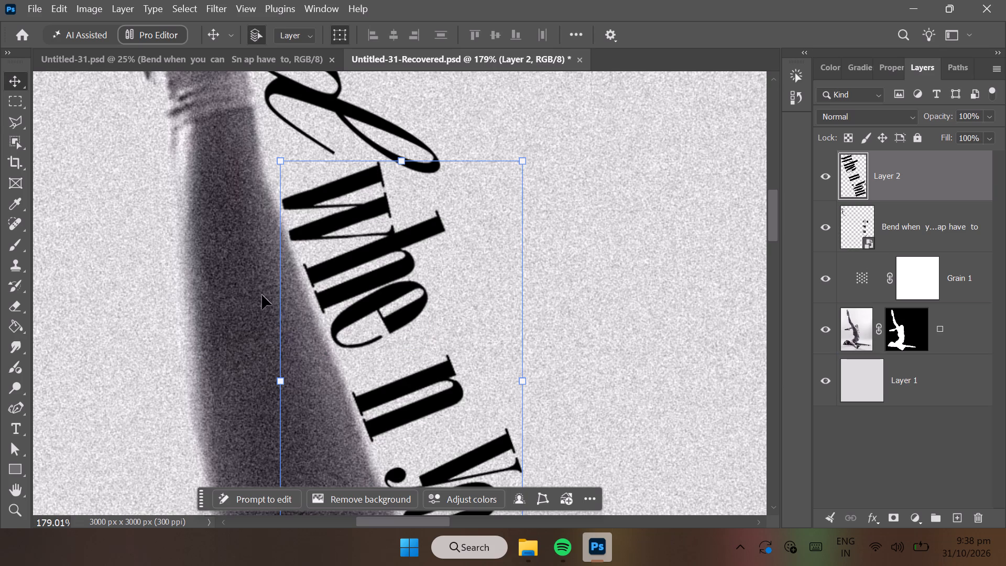
Outline the "n" of "When" on Layer 2 with the Polygonal Lasso, keeping the "e" and "Y" outside, and close the selection.
{"action": "left_click", "coordinate": [22, 124]}
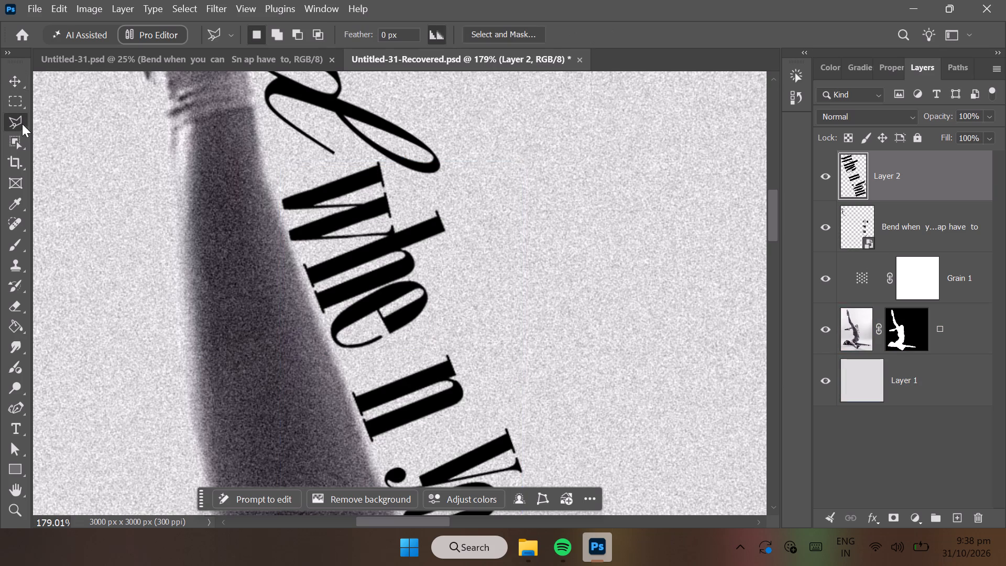
{"action": "left_click", "coordinate": [337, 383]}
{"action": "left_click", "coordinate": [365, 453]}
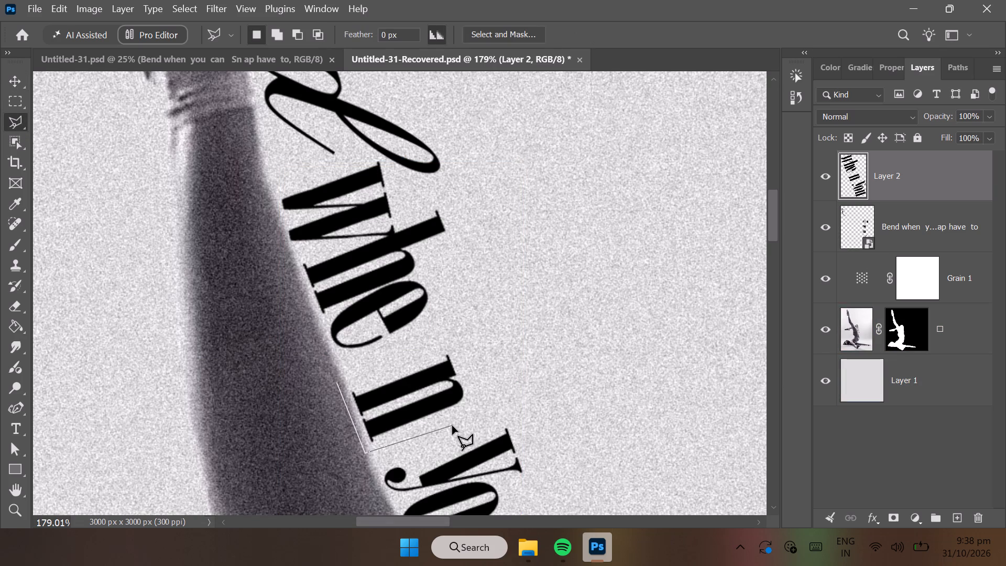
{"action": "left_click", "coordinate": [484, 406]}
{"action": "left_click", "coordinate": [458, 347]}
{"action": "left_click", "coordinate": [336, 383]}
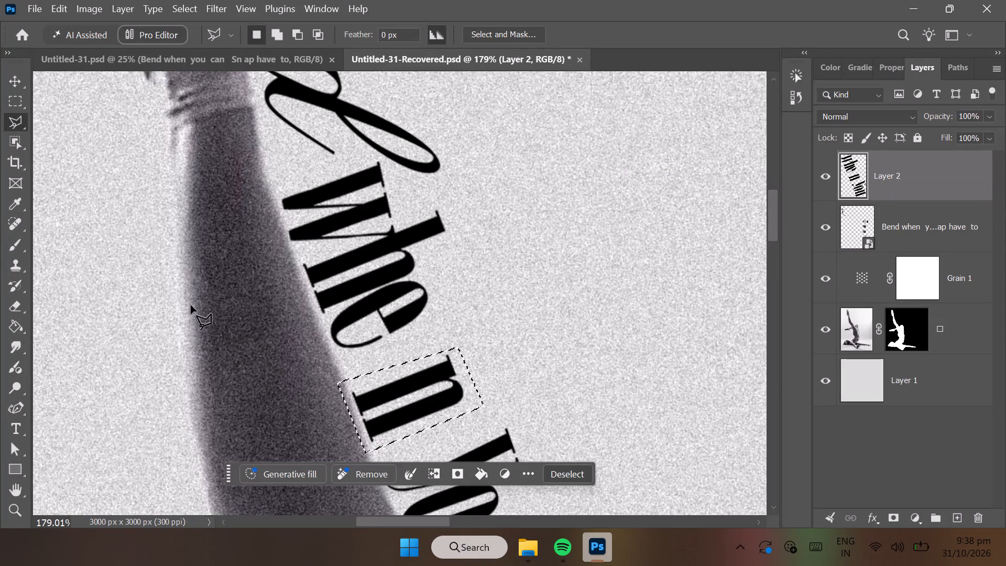
Rotate the selected "n" 8.84°, move it about 40 px up and slightly left against the "e", apply the transform and deselect.
{"action": "left_click", "coordinate": [11, 80]}
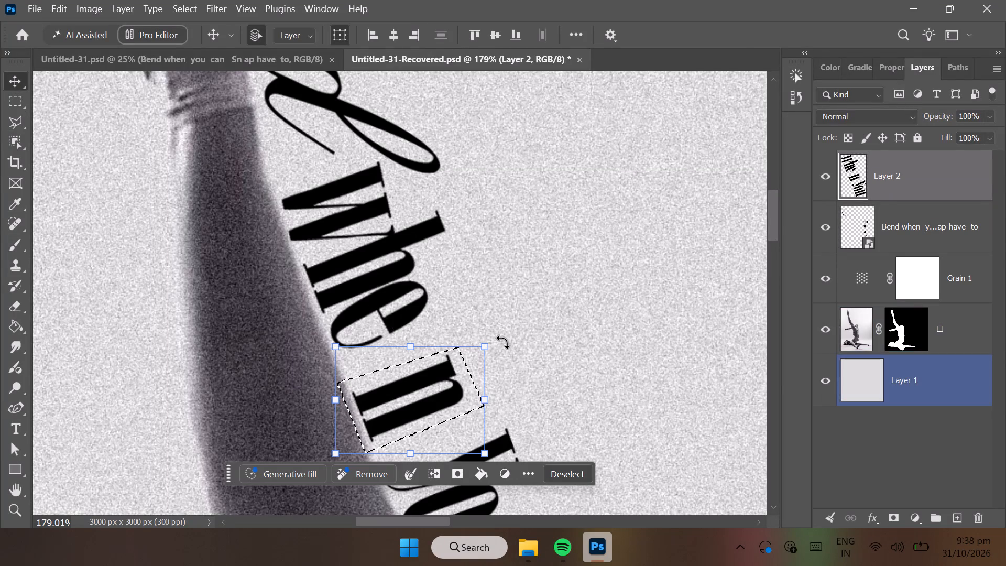
{"action": "left_click_drag", "start_coordinate": [502, 342], "coordinate": [509, 347]}
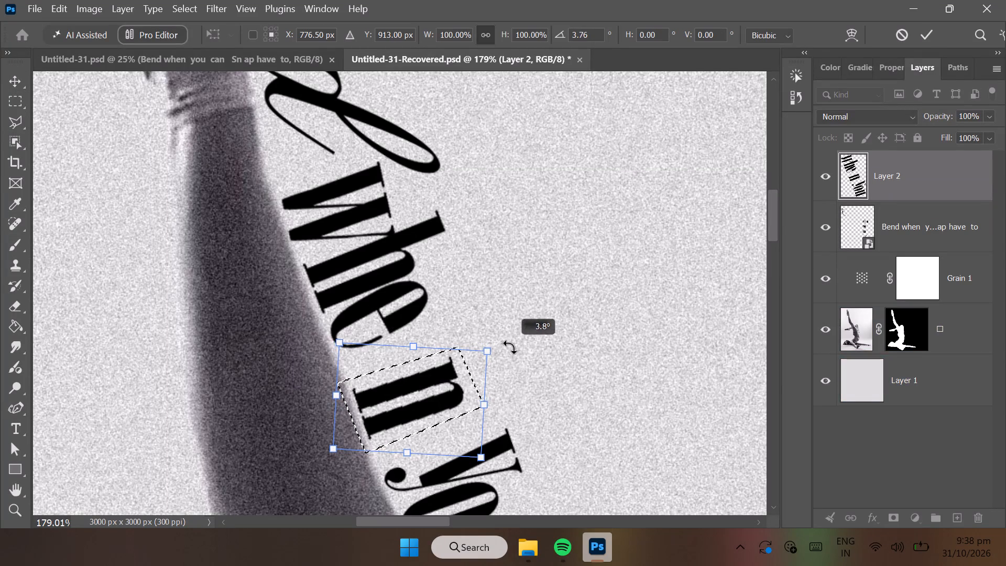
{"action": "left_click_drag", "start_coordinate": [509, 347], "coordinate": [516, 354]}
{"action": "left_click_drag", "start_coordinate": [450, 402], "coordinate": [438, 366]}
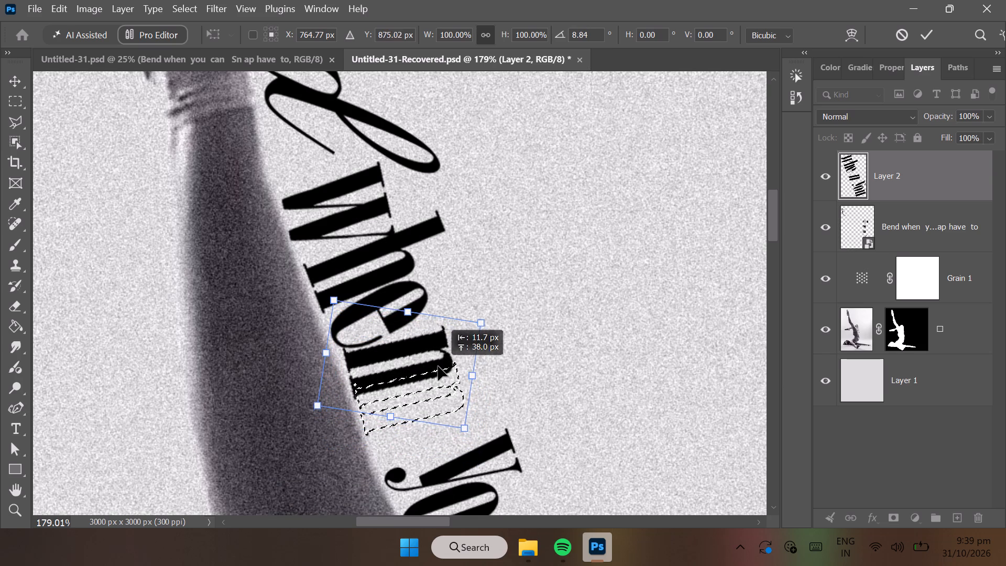
{"action": "left_click_drag", "start_coordinate": [438, 366], "coordinate": [437, 363]}
{"action": "left_click", "coordinate": [514, 461]}
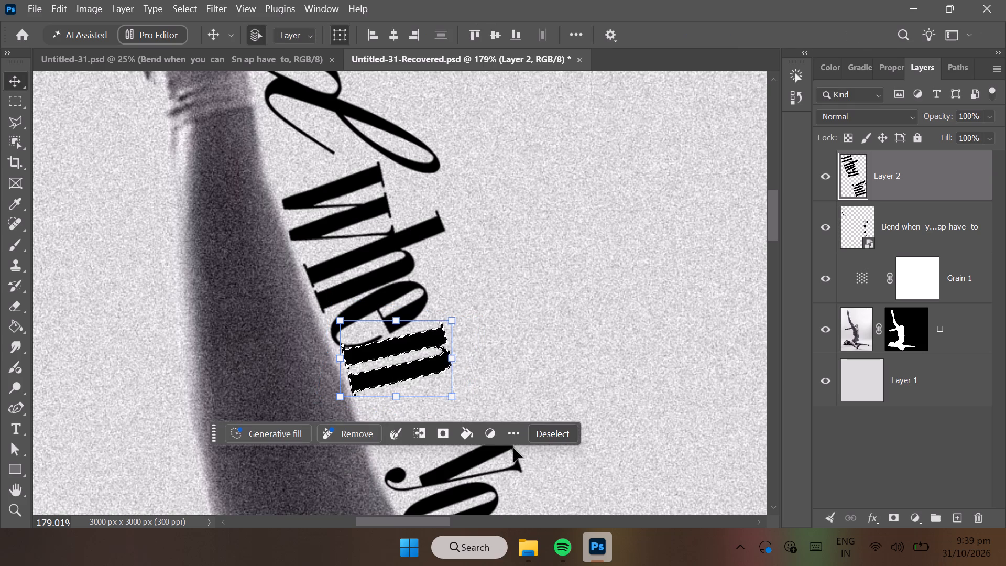
{"action": "left_click", "coordinate": [541, 438]}
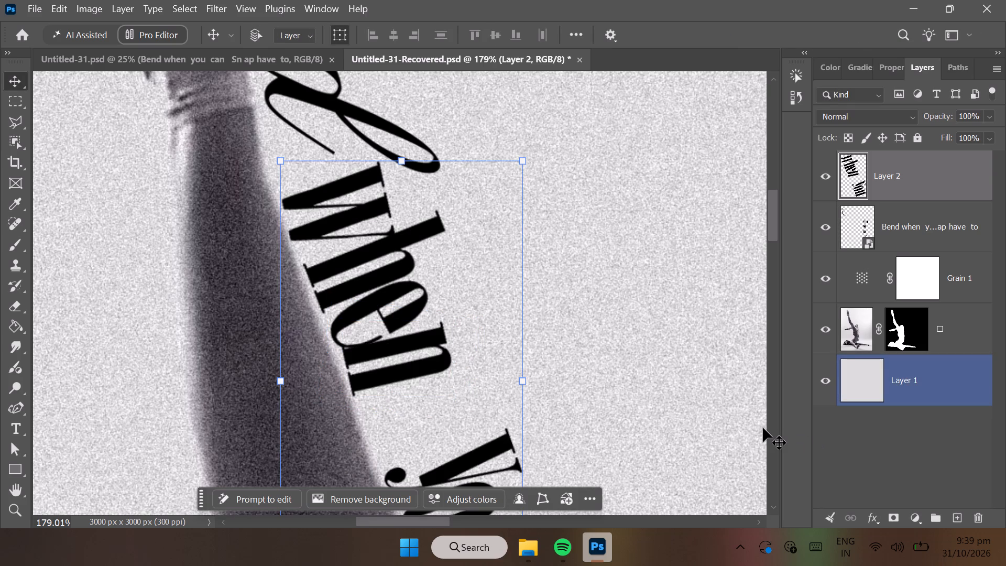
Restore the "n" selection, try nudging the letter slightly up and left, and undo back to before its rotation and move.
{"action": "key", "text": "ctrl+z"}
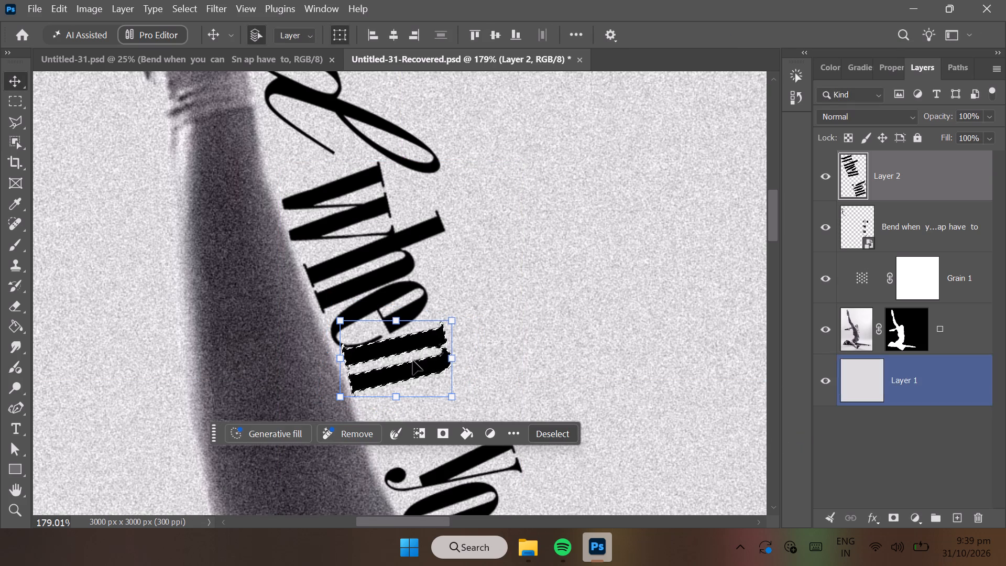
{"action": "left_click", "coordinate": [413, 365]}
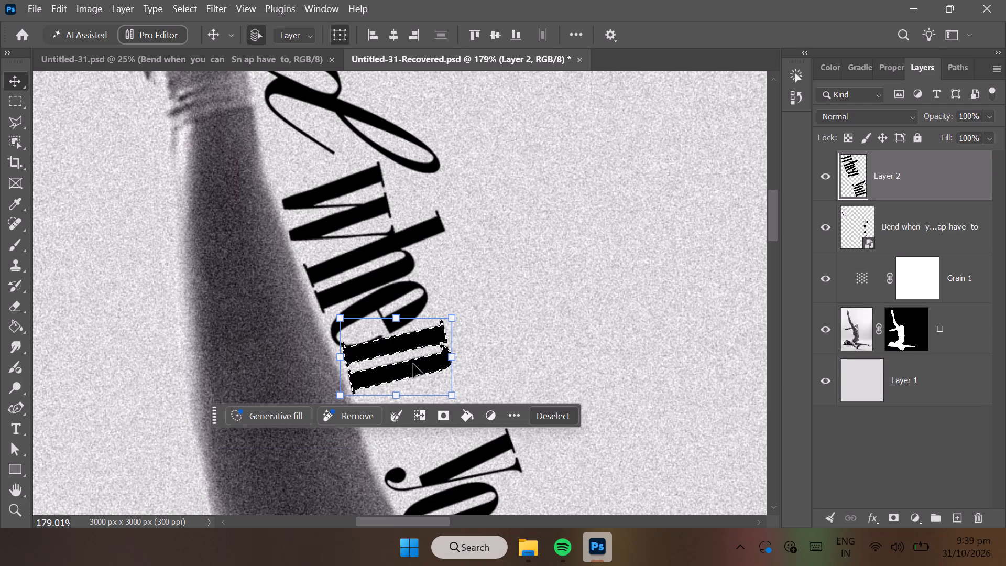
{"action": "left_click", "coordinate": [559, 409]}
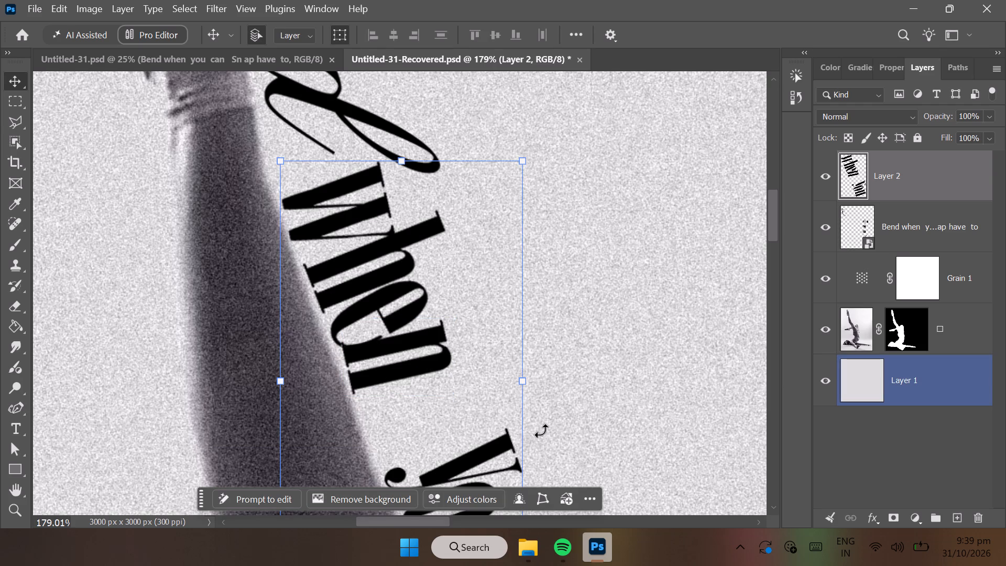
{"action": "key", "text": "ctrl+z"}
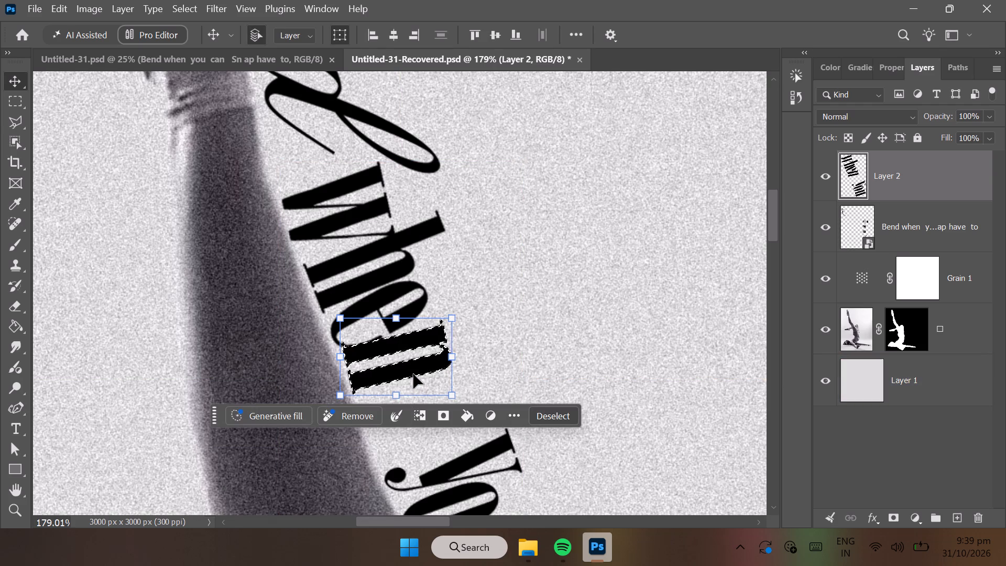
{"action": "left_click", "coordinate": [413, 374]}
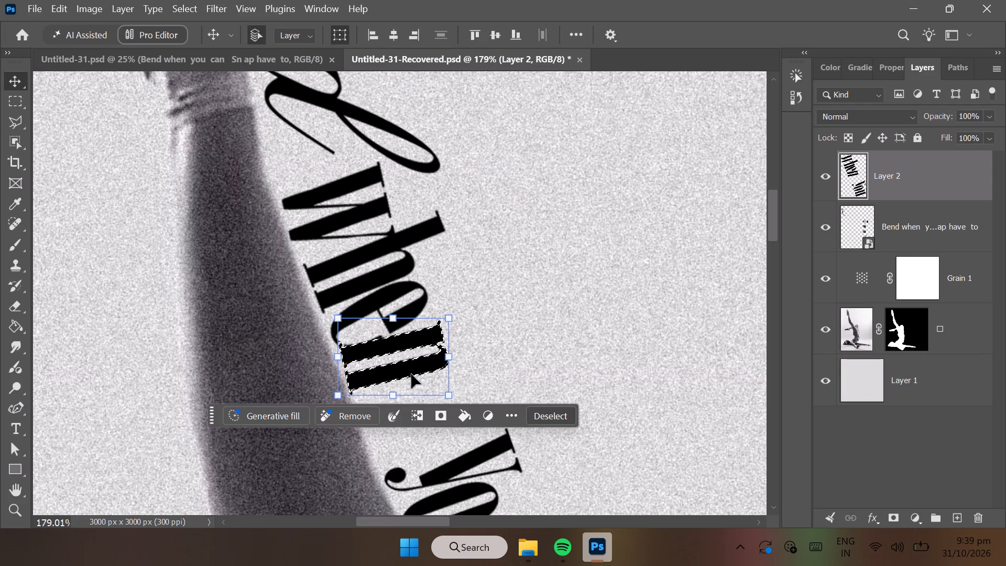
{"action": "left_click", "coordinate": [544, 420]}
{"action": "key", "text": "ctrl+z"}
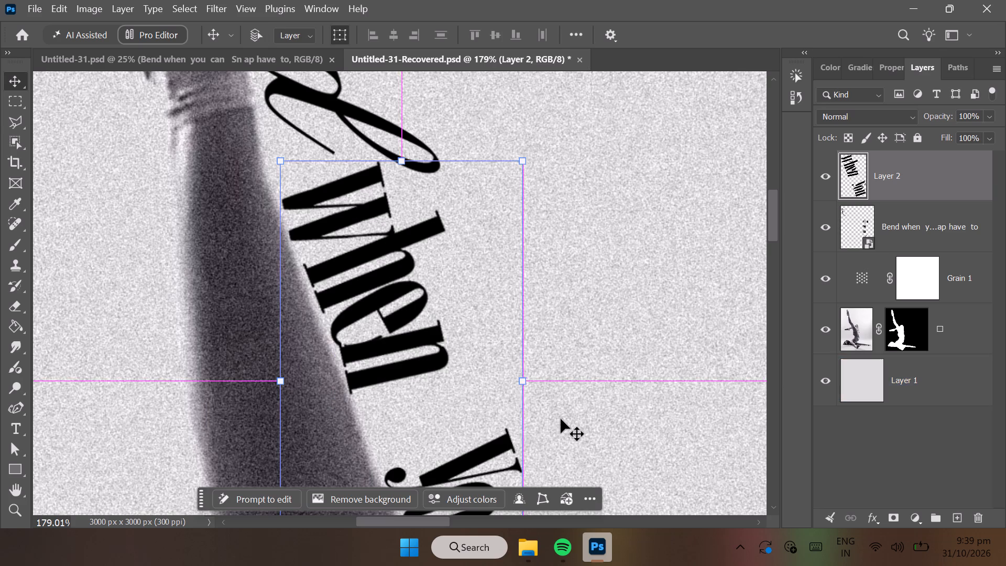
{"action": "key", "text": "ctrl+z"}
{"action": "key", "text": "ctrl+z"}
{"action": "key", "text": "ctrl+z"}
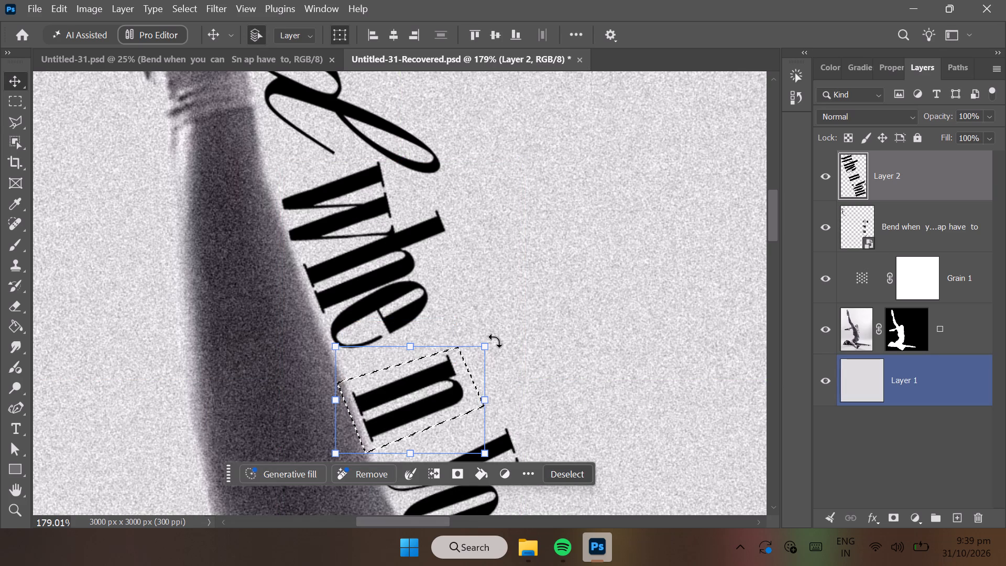
Rotate the selected "n" 7.62°, move it about 45 px up and 16 px left against the "e", apply the transform and deselect.
{"action": "left_click_drag", "start_coordinate": [495, 340], "coordinate": [505, 348]}
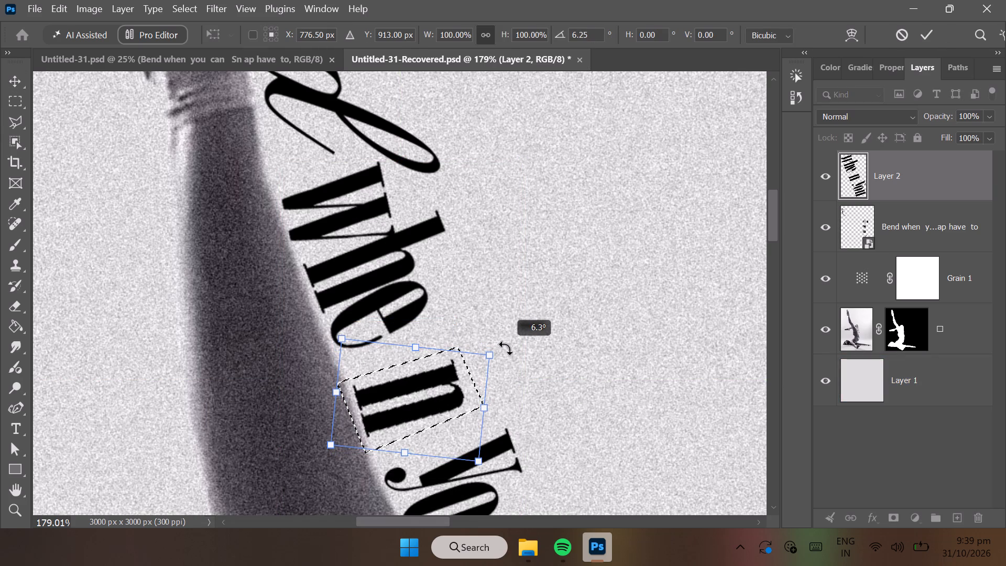
{"action": "left_click_drag", "start_coordinate": [505, 348], "coordinate": [506, 350]}
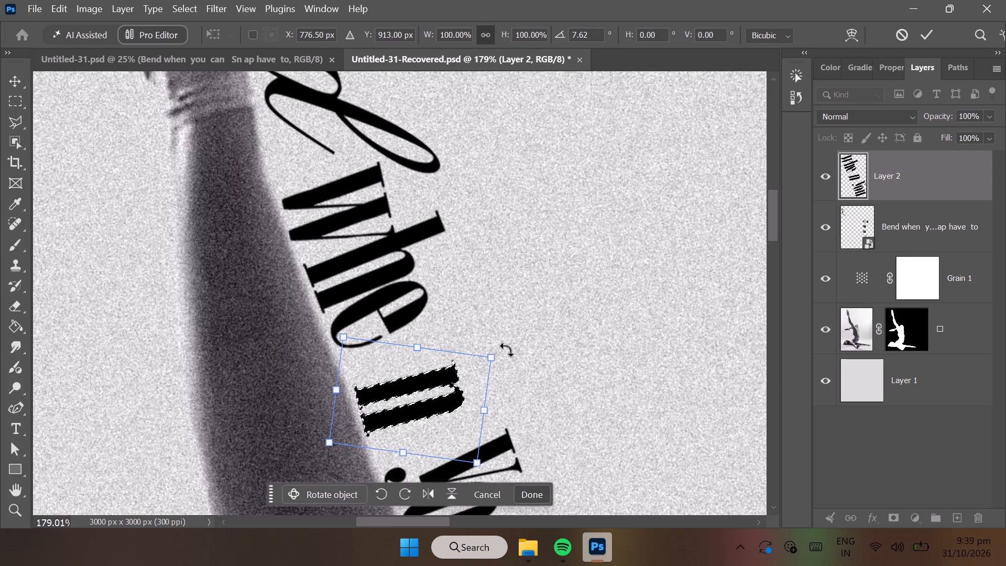
{"action": "left_click_drag", "start_coordinate": [426, 408], "coordinate": [409, 372]}
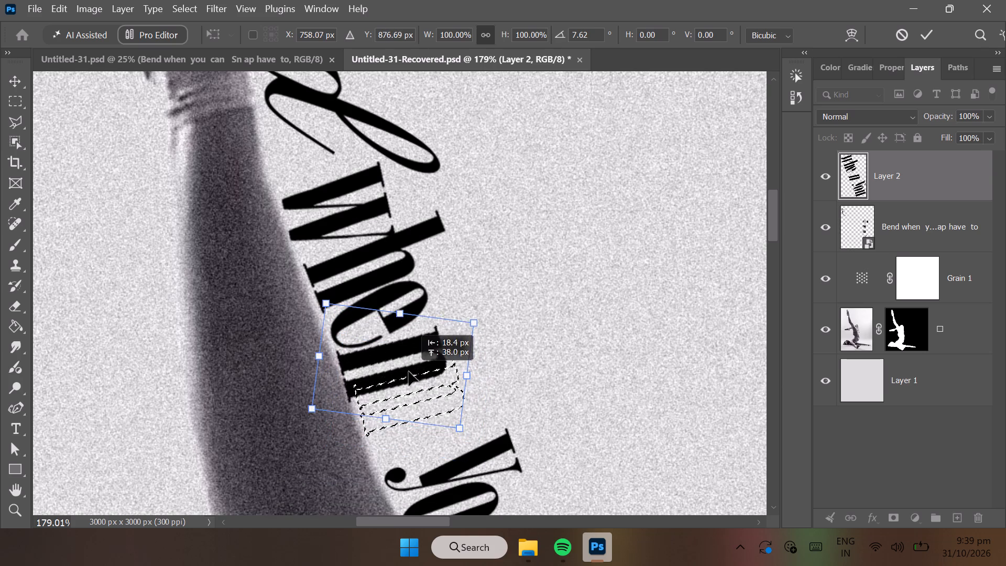
{"action": "left_click_drag", "start_coordinate": [409, 372], "coordinate": [411, 366]}
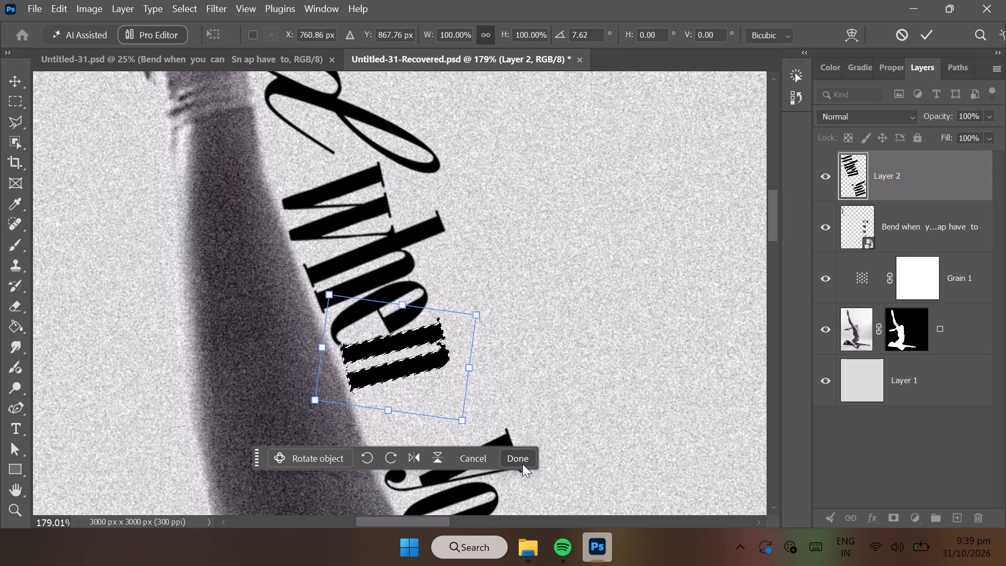
{"action": "left_click", "coordinate": [522, 464]}
{"action": "left_click", "coordinate": [555, 431]}
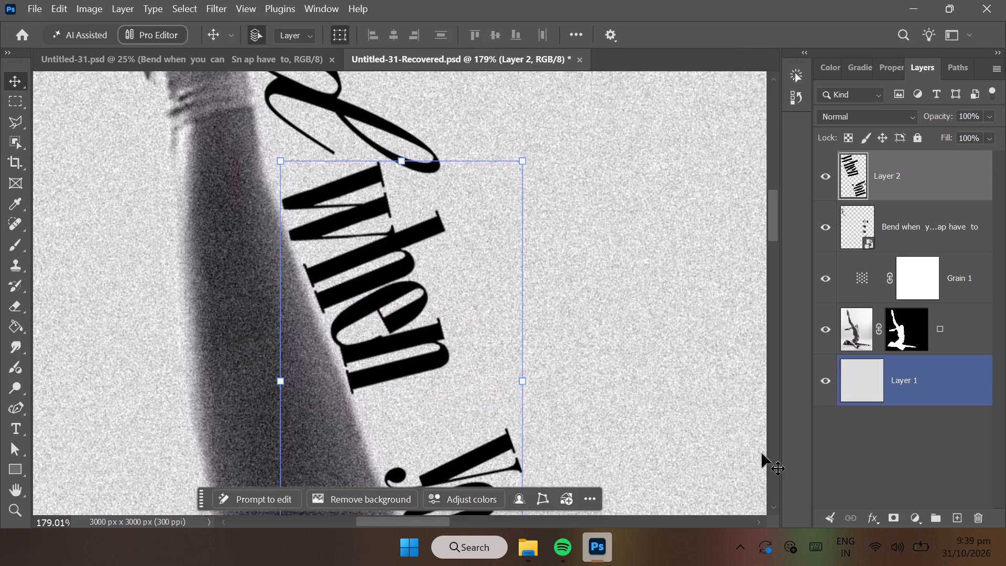
{"action": "left_click", "coordinate": [825, 440]}
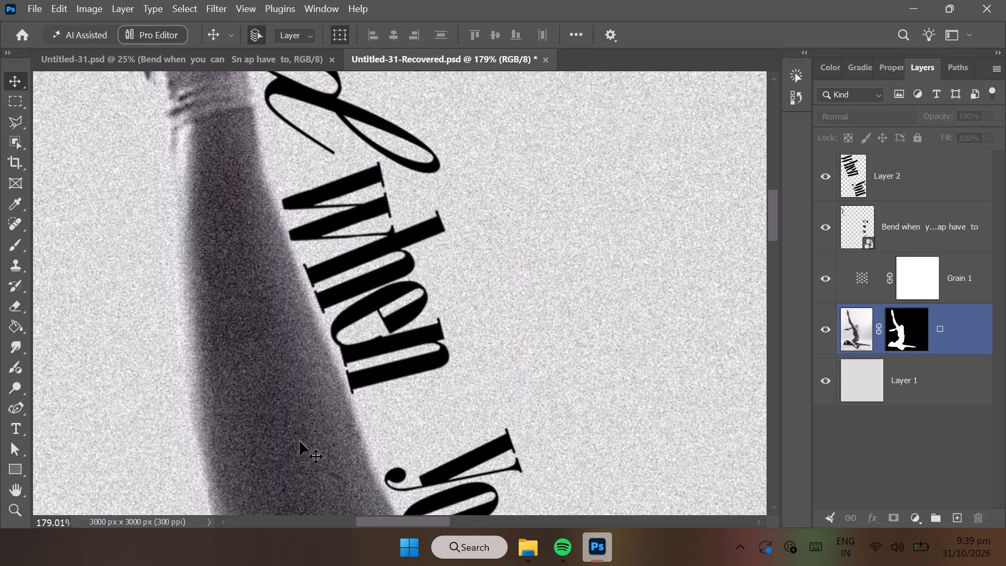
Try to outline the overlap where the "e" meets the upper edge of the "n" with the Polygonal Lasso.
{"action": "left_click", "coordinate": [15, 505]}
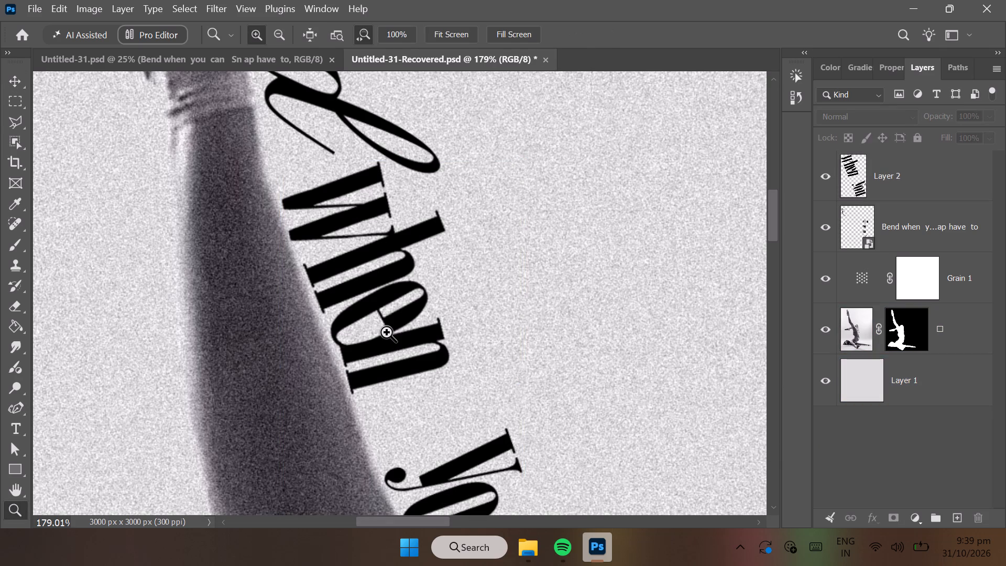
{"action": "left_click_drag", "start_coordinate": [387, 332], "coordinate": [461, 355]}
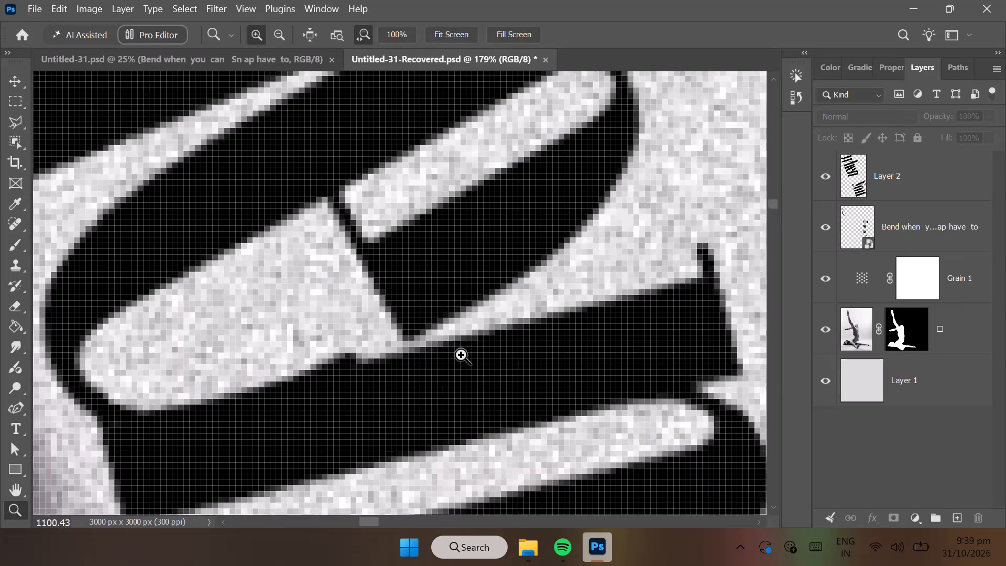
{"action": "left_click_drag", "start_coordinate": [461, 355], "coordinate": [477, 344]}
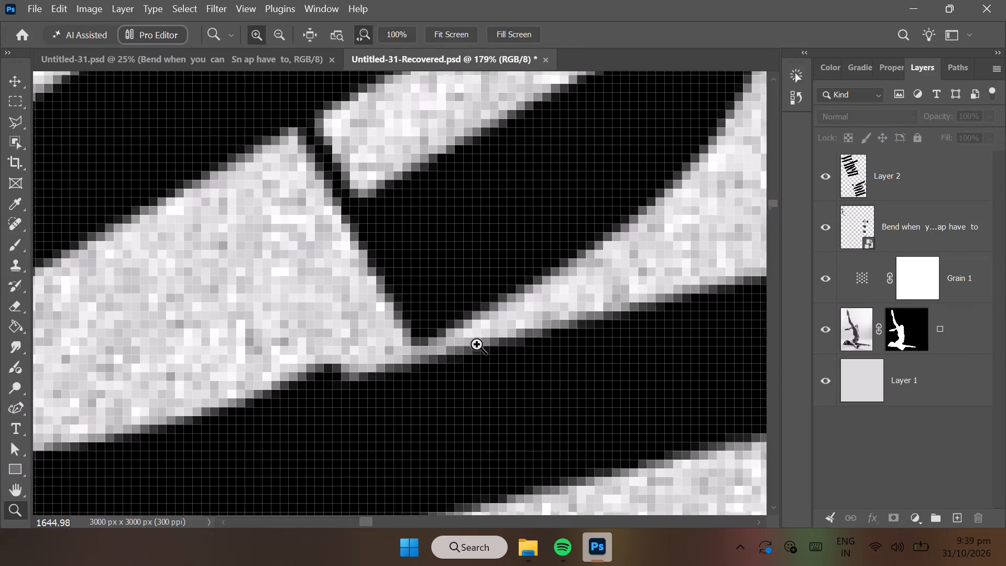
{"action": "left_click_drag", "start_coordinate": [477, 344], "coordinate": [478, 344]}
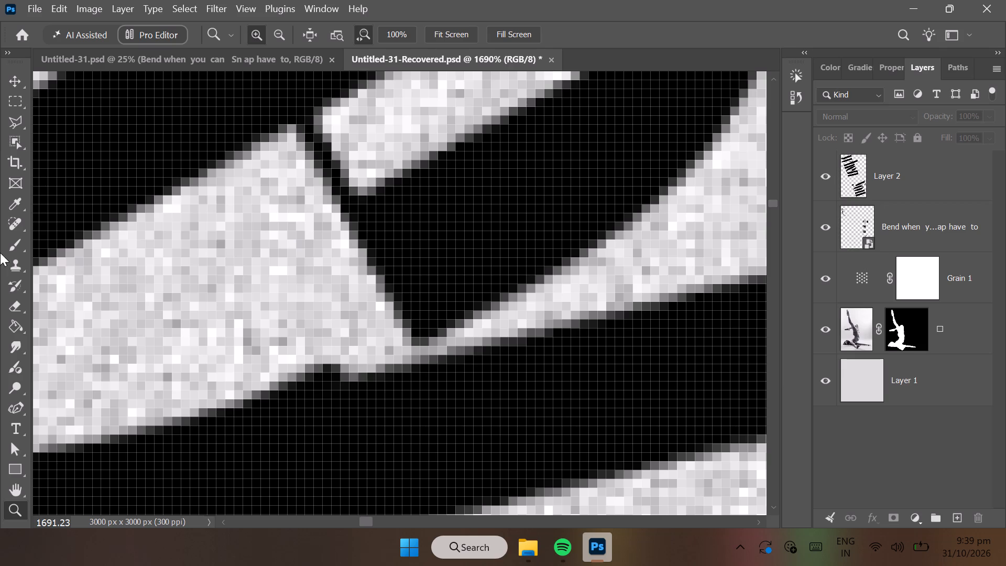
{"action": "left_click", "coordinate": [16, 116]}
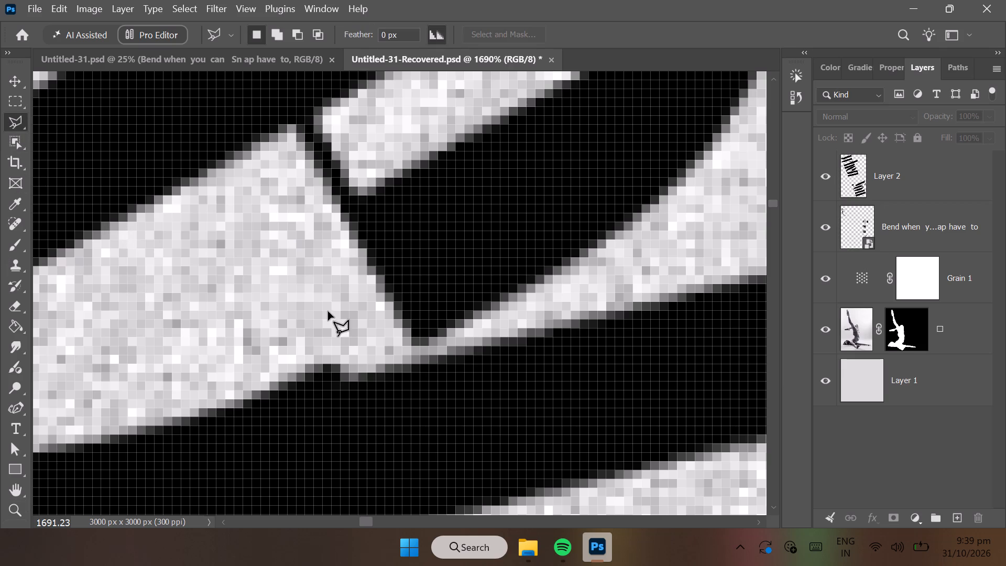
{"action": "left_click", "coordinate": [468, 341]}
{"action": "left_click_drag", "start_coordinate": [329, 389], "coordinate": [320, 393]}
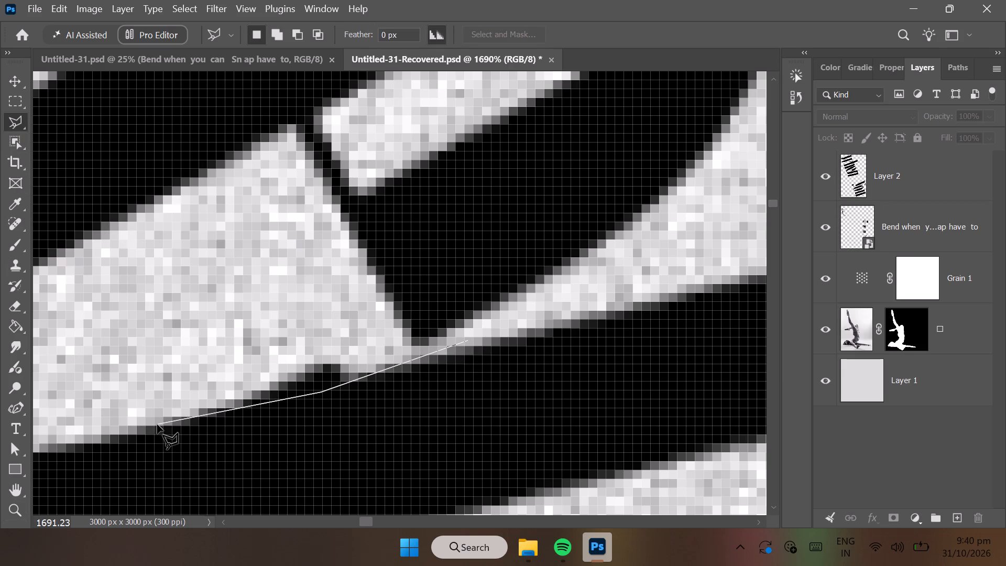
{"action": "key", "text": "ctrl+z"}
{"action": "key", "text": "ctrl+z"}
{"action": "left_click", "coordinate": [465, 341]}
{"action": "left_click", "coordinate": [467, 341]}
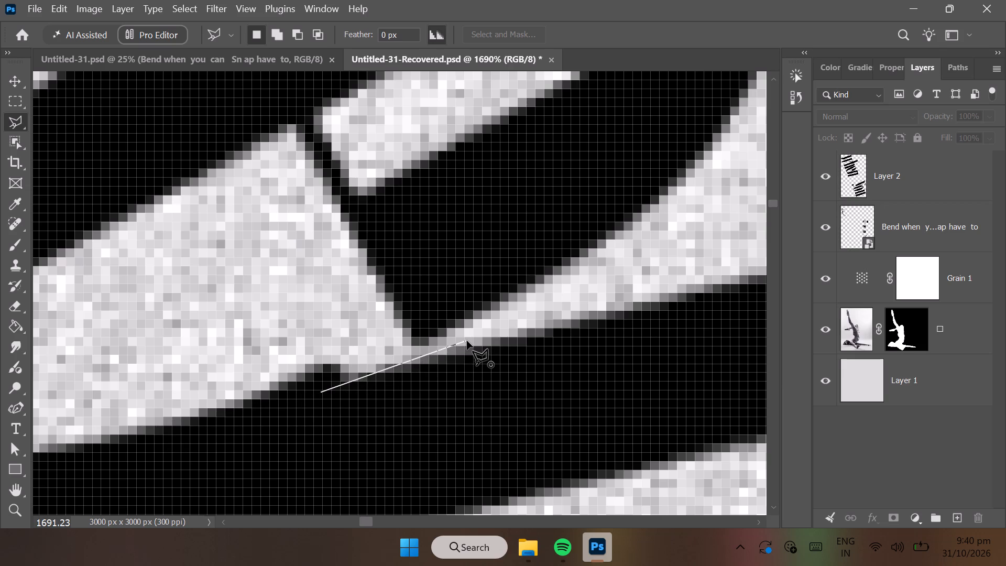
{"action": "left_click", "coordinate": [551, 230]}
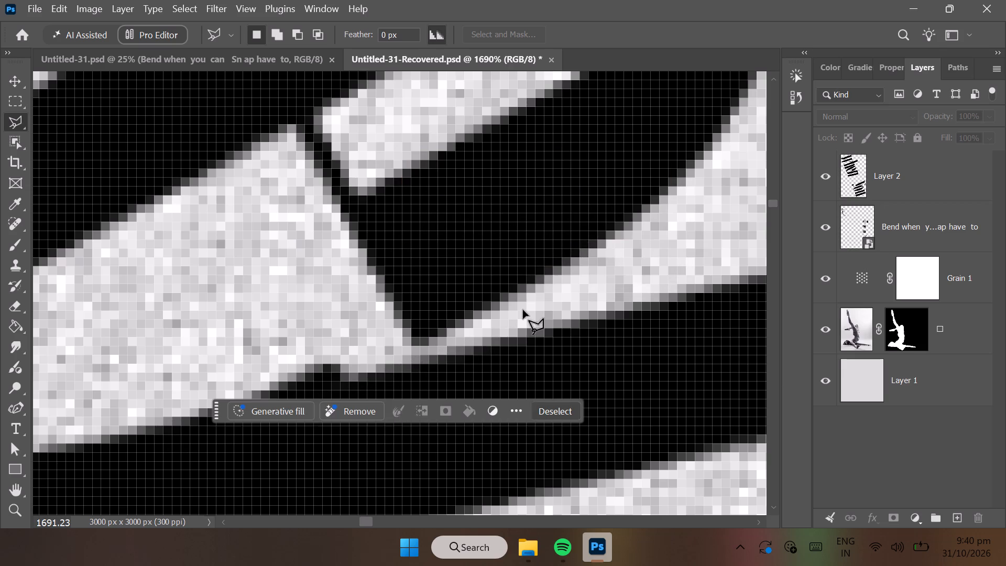
Outline a thin sliver along the upper edge of the "n", enclosing the bump below the "e", and close the selection.
{"action": "left_click", "coordinate": [583, 319]}
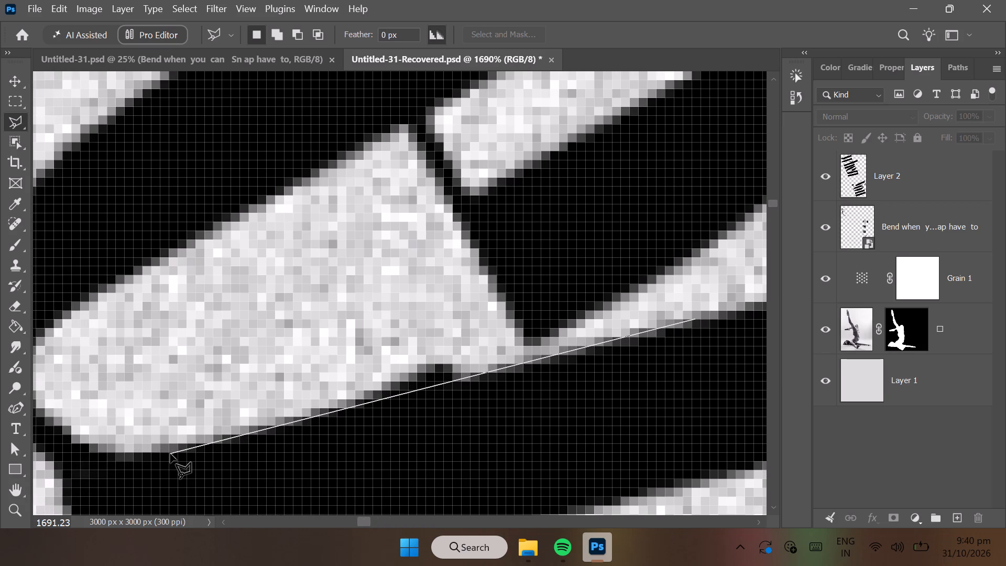
{"action": "left_click", "coordinate": [176, 448]}
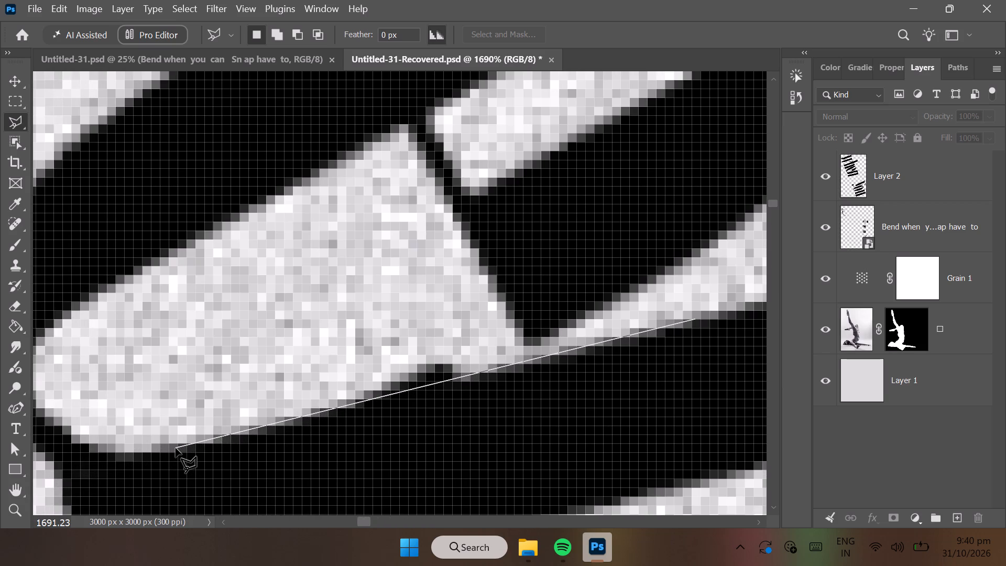
{"action": "left_click", "coordinate": [201, 400]}
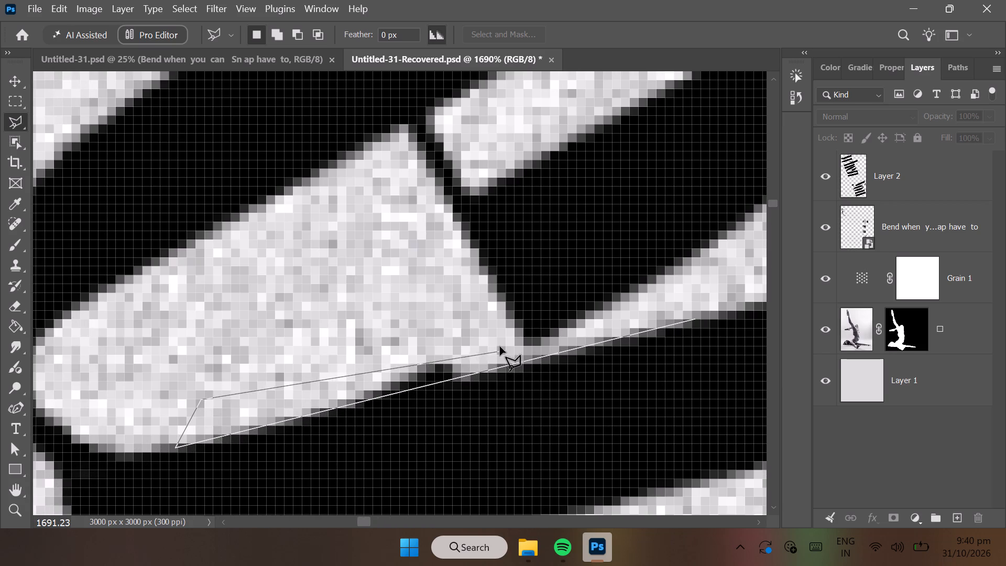
{"action": "left_click", "coordinate": [498, 345]}
{"action": "left_click", "coordinate": [518, 354]}
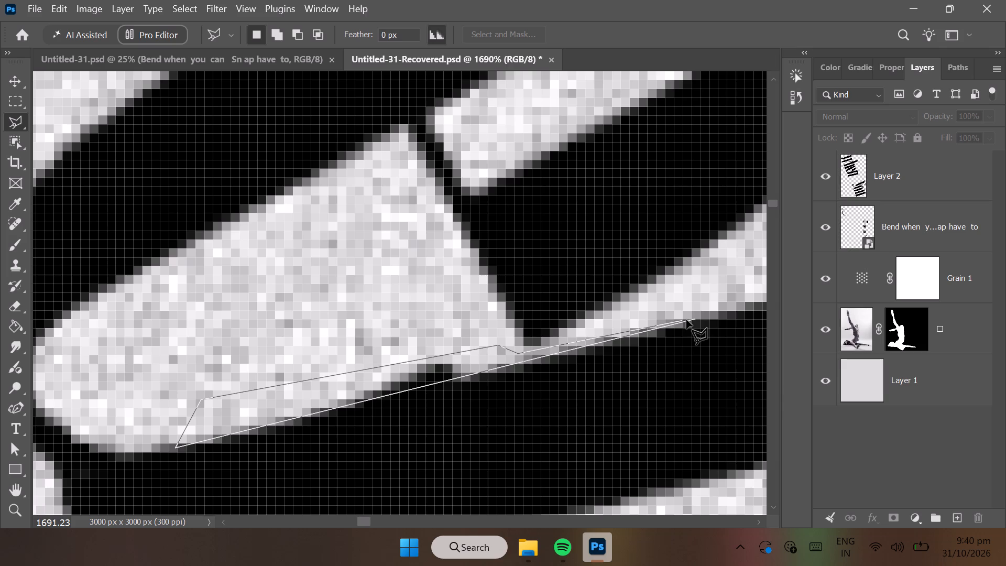
{"action": "left_click", "coordinate": [696, 318]}
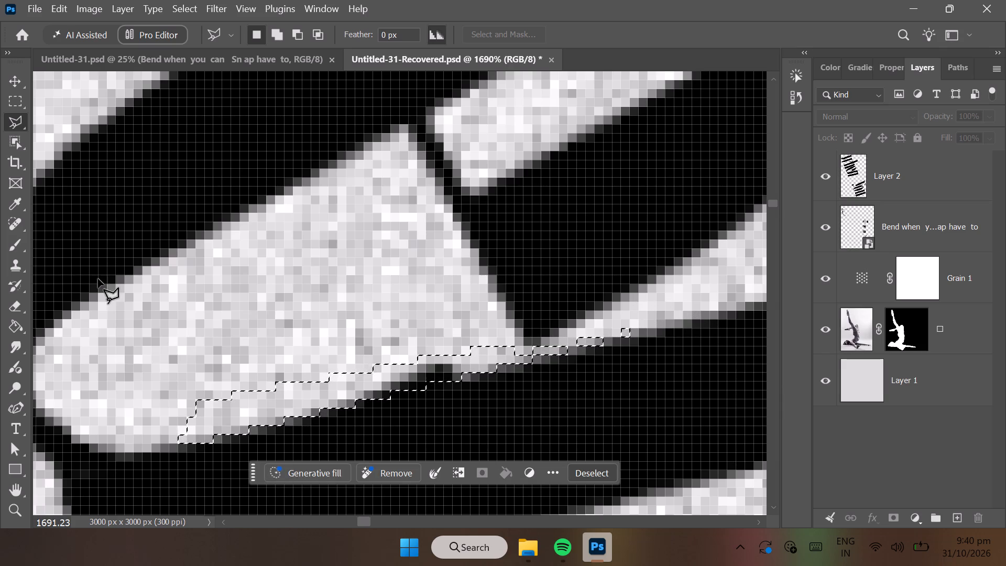
Switch to the Eraser and rasterize the "Bend when you can Sn ap have to" layer.
{"action": "left_click", "coordinate": [4, 302]}
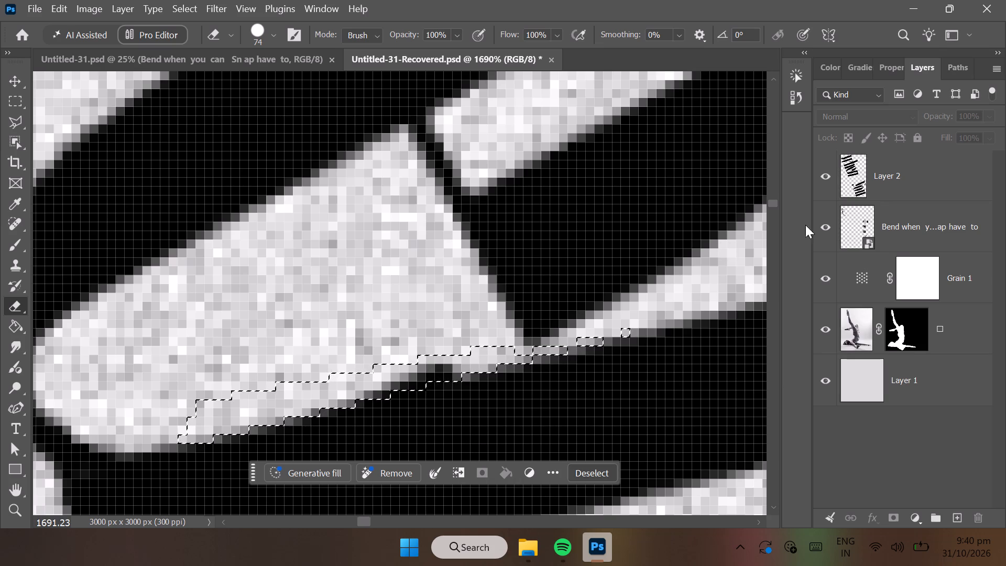
{"action": "right_click", "coordinate": [889, 214]}
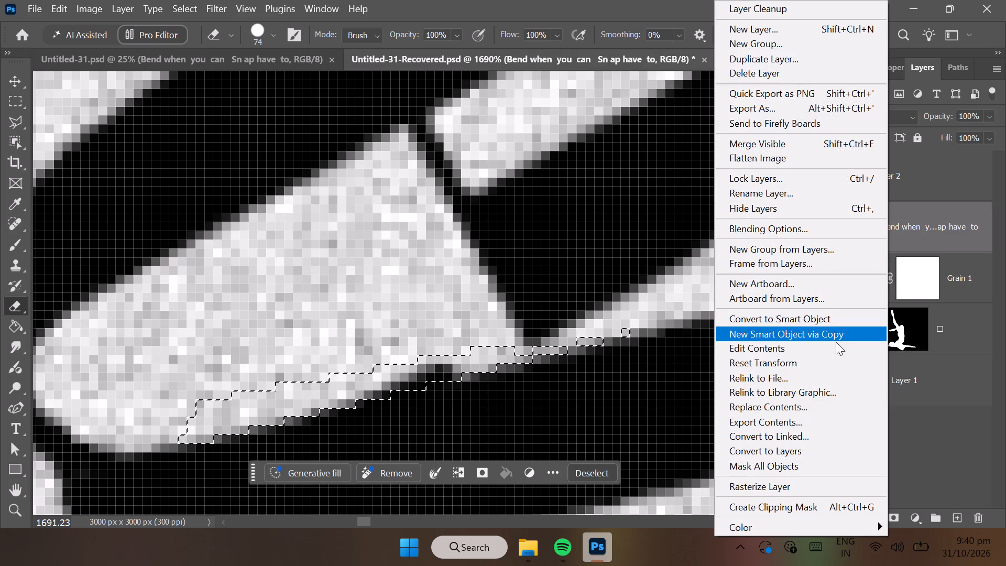
{"action": "left_click", "coordinate": [781, 487]}
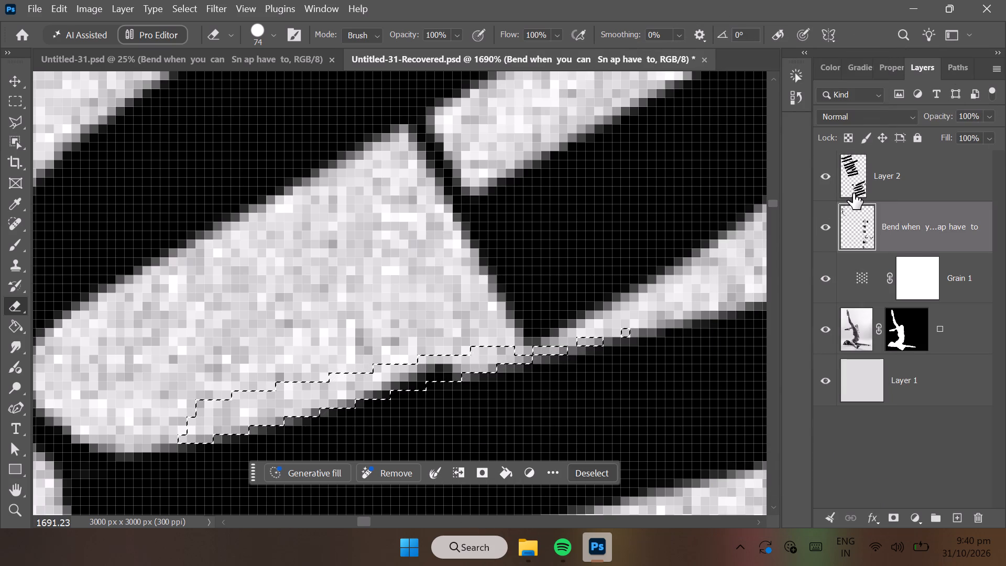
Erase the bump along the upper edge of the "n" on Layer 2 within the selection, deselect, and undo any stray erasing.
{"action": "left_click", "coordinate": [859, 171]}
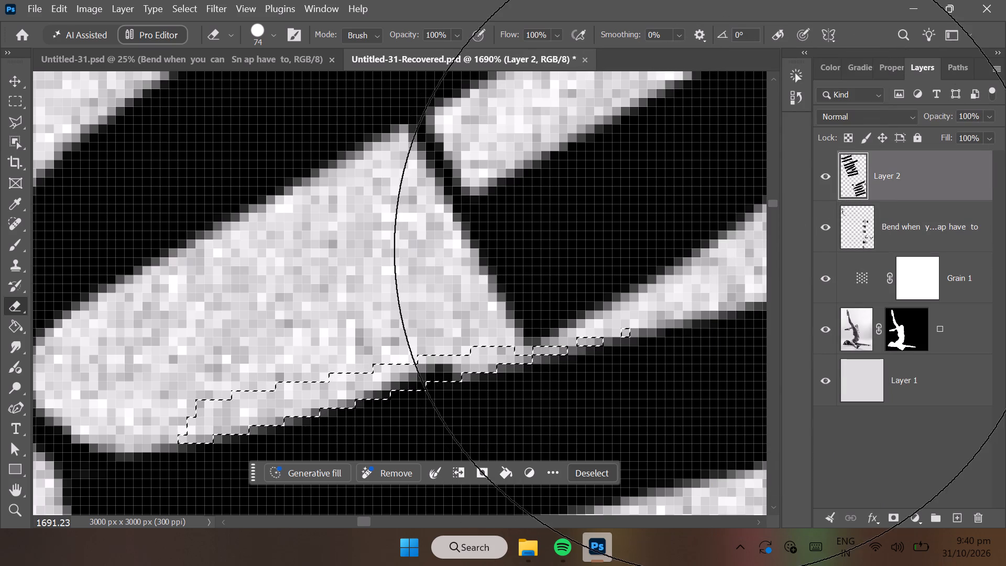
{"action": "left_click_drag", "start_coordinate": [502, 338], "coordinate": [370, 382]}
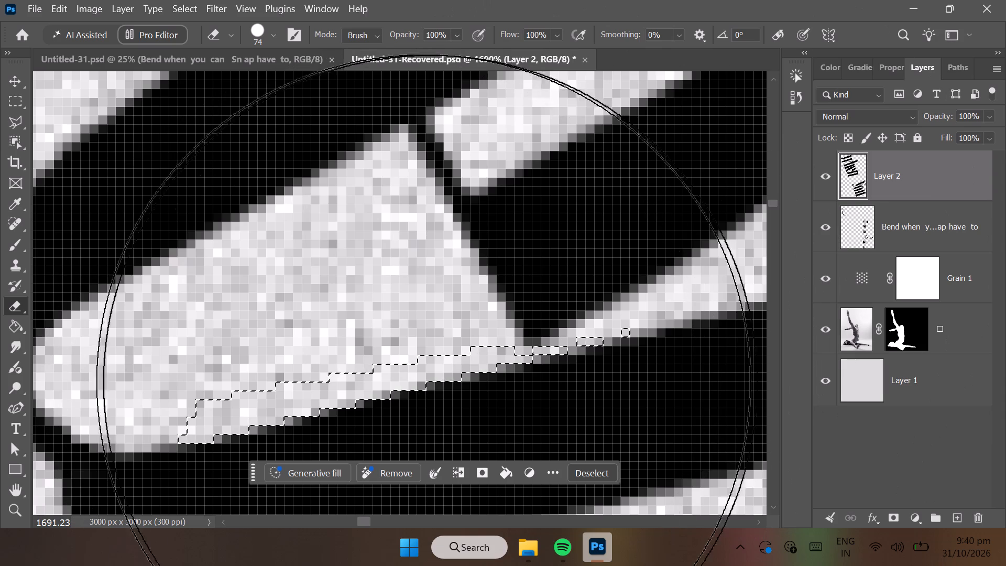
{"action": "left_click", "coordinate": [599, 476]}
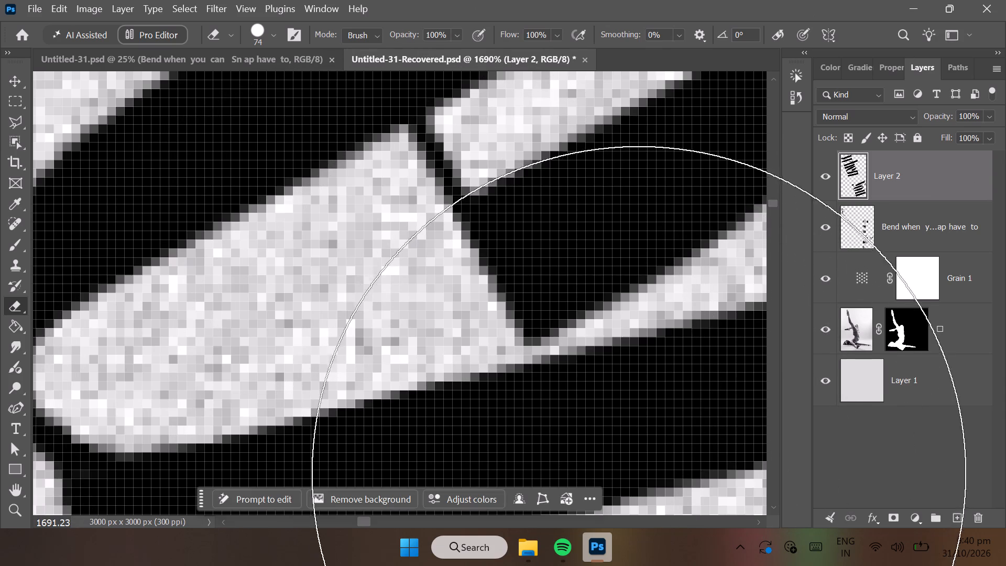
{"action": "left_click", "coordinate": [528, 432]}
{"action": "key", "text": "ctrl+z"}
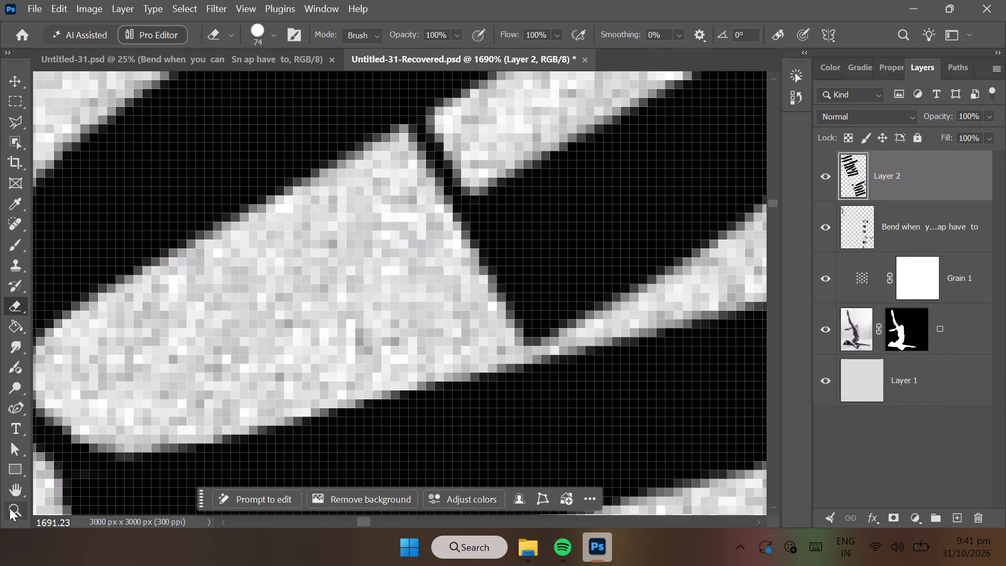
Examine how the "Bend when you" lettering follows the dancer's raised leg within the overall composition.
{"action": "left_click", "coordinate": [9, 508]}
{"action": "left_click_drag", "start_coordinate": [215, 436], "coordinate": [137, 461]}
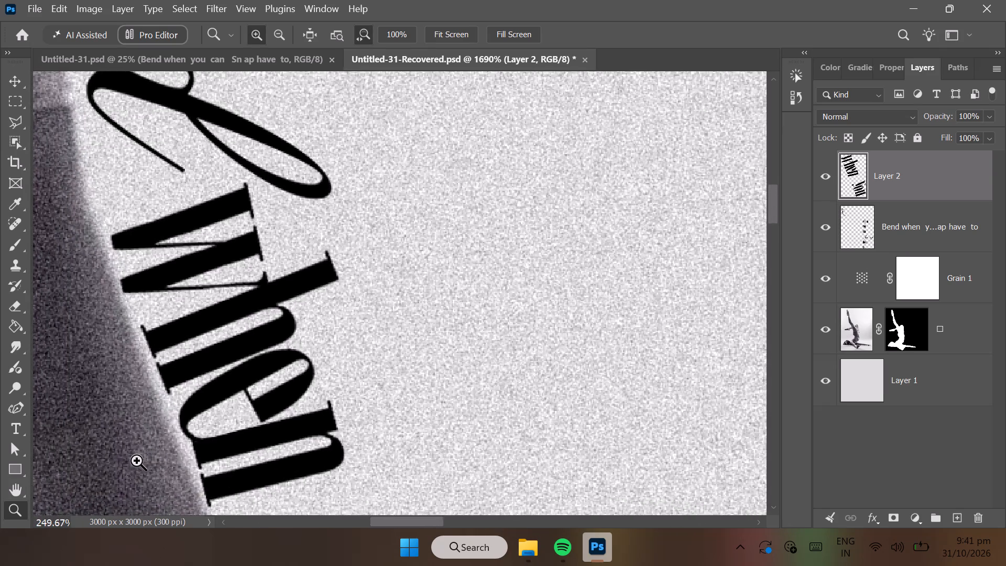
{"action": "scroll", "coordinate": [137, 461], "scroll_direction": "down", "scroll_amount": 4}
{"action": "left_click_drag", "start_coordinate": [279, 355], "coordinate": [260, 362]}
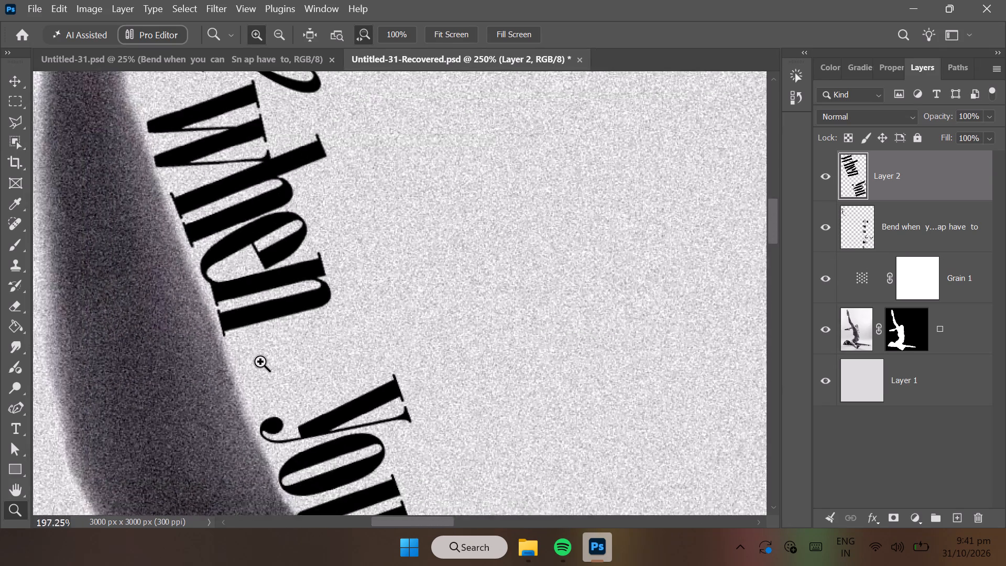
{"action": "left_click_drag", "start_coordinate": [260, 362], "coordinate": [225, 375]}
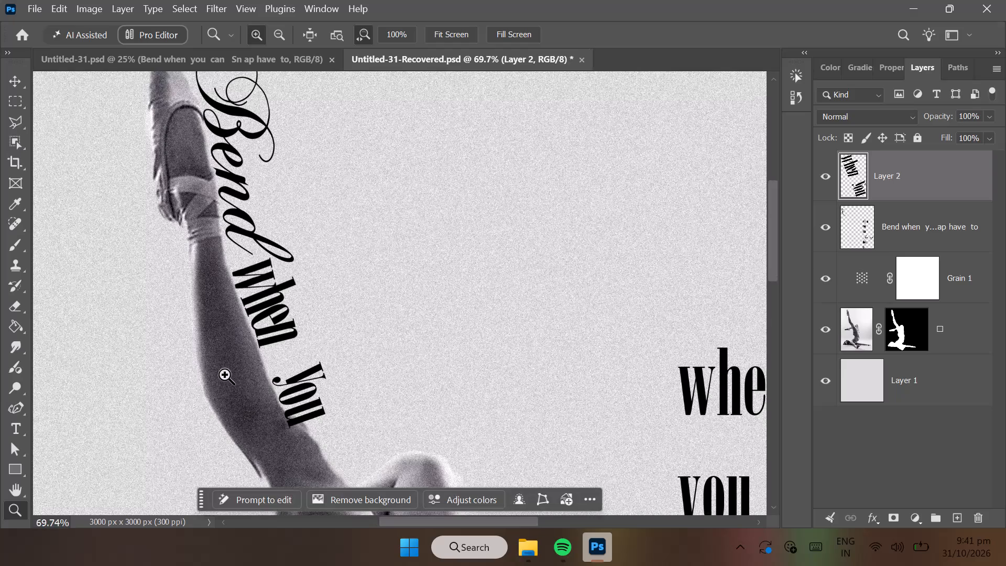
{"action": "left_click_drag", "start_coordinate": [265, 323], "coordinate": [232, 345]}
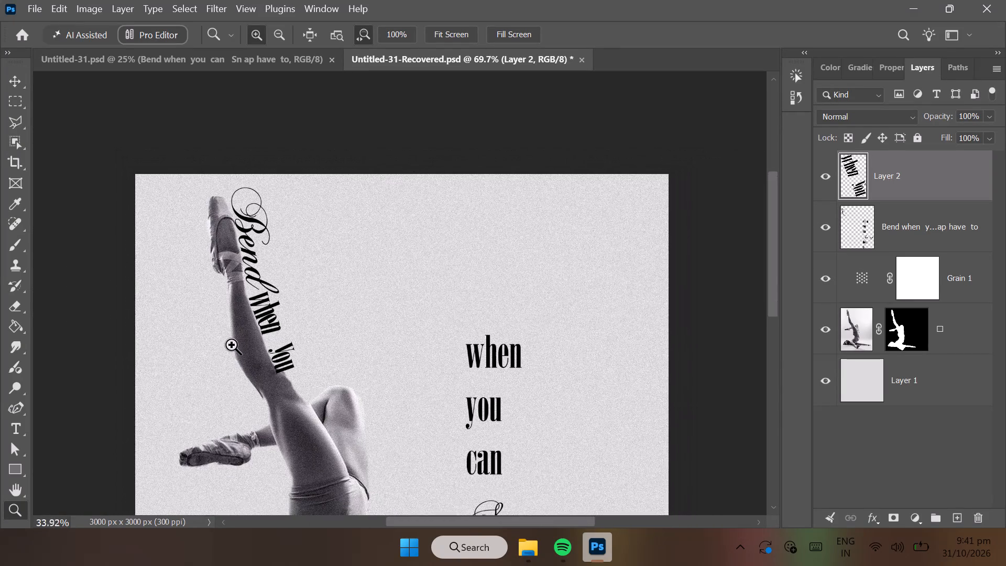
{"action": "left_click_drag", "start_coordinate": [232, 345], "coordinate": [231, 346]}
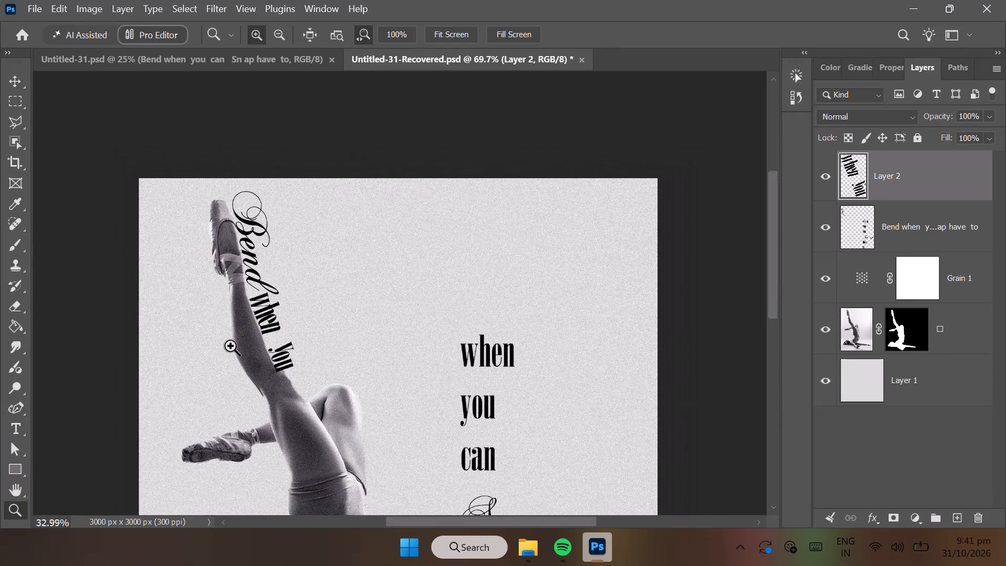
{"action": "left_click_drag", "start_coordinate": [231, 346], "coordinate": [232, 345]}
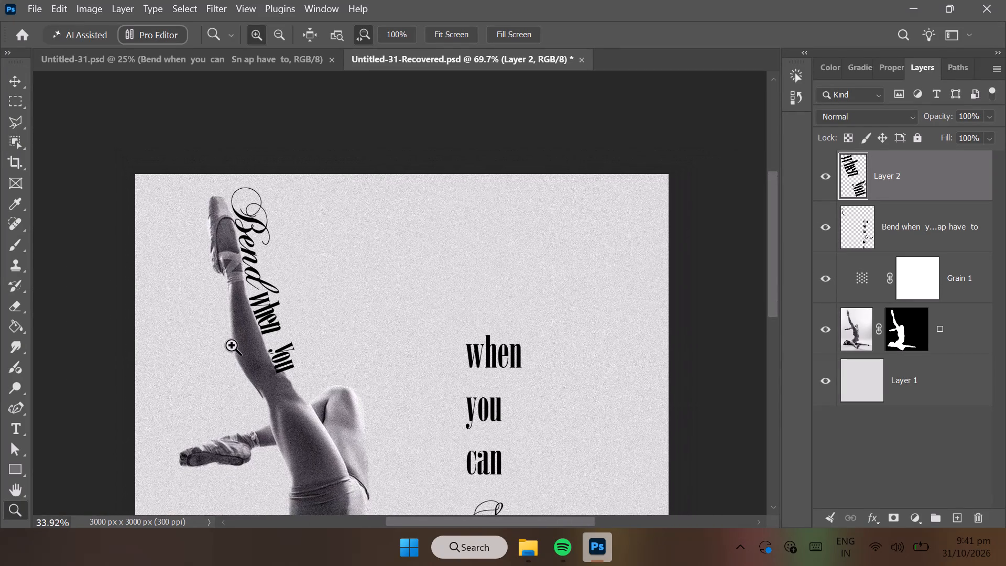
{"action": "left_click_drag", "start_coordinate": [232, 345], "coordinate": [232, 345]}
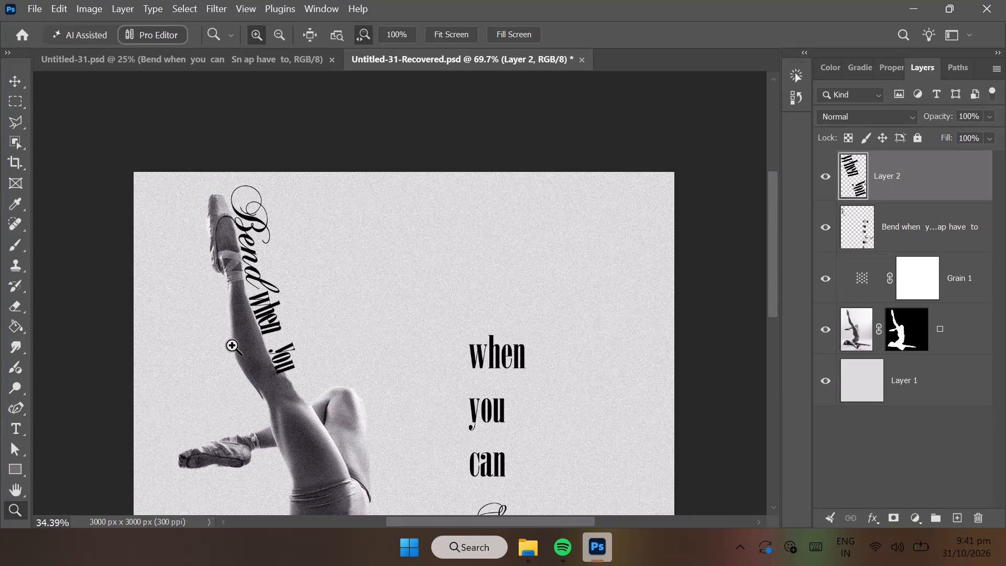
{"action": "left_click_drag", "start_coordinate": [232, 345], "coordinate": [233, 345]}
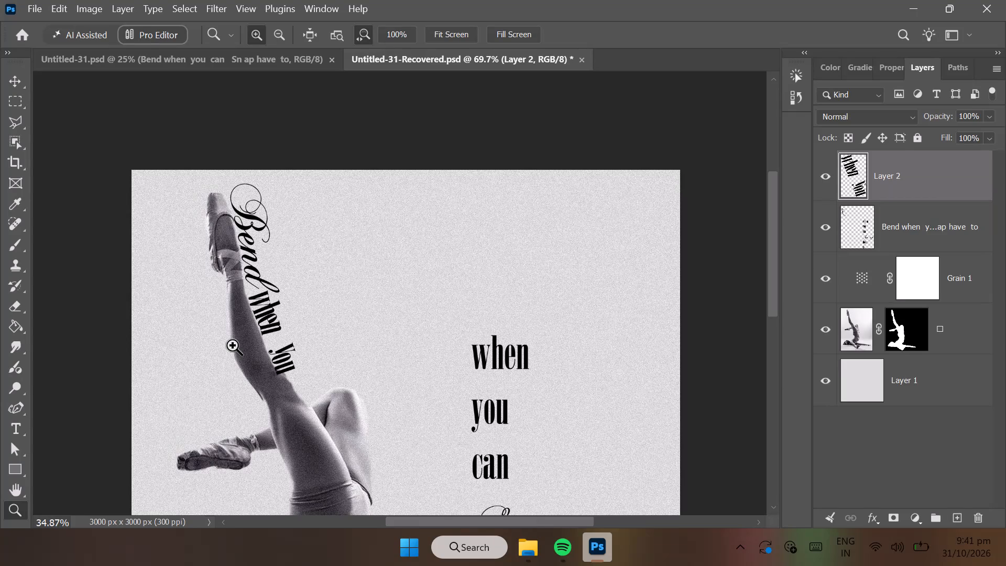
{"action": "left_click_drag", "start_coordinate": [233, 345], "coordinate": [233, 345]}
{"action": "left_click_drag", "start_coordinate": [233, 345], "coordinate": [233, 345]}
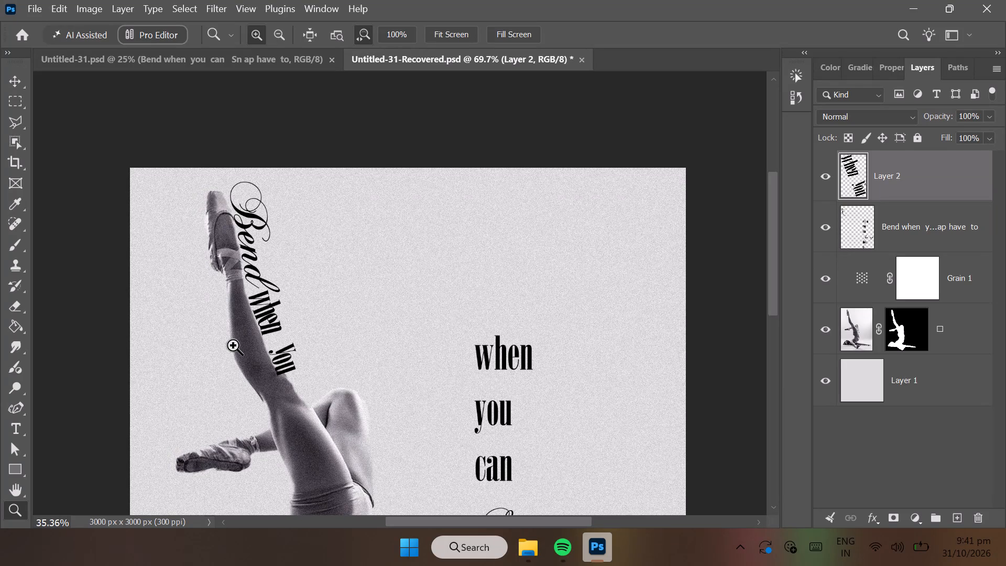
Inspect the word "when" beside the leg up close, especially the cleaned join between the "e" and the "n".
{"action": "left_click_drag", "start_coordinate": [233, 345], "coordinate": [285, 334]}
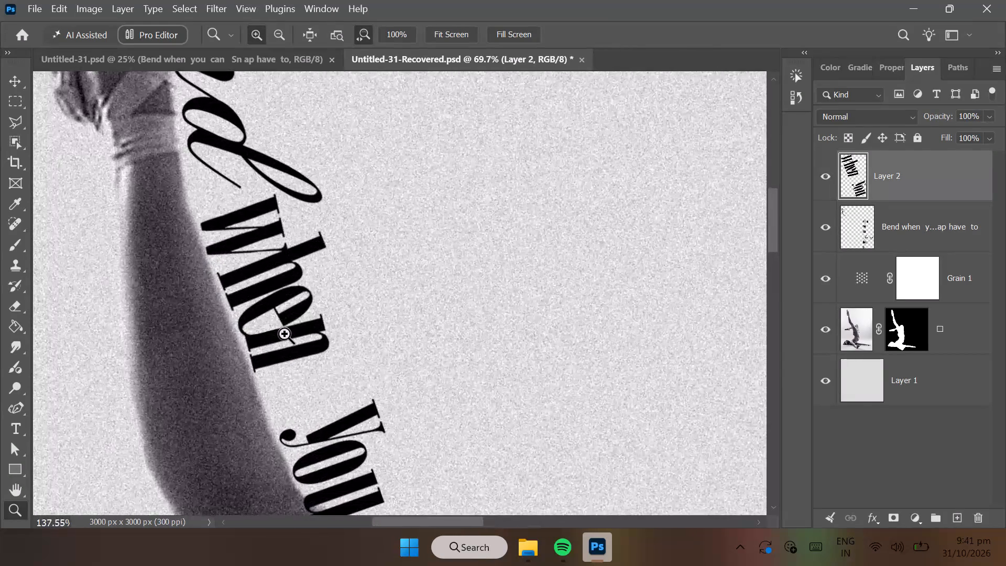
{"action": "left_click_drag", "start_coordinate": [285, 334], "coordinate": [294, 340]}
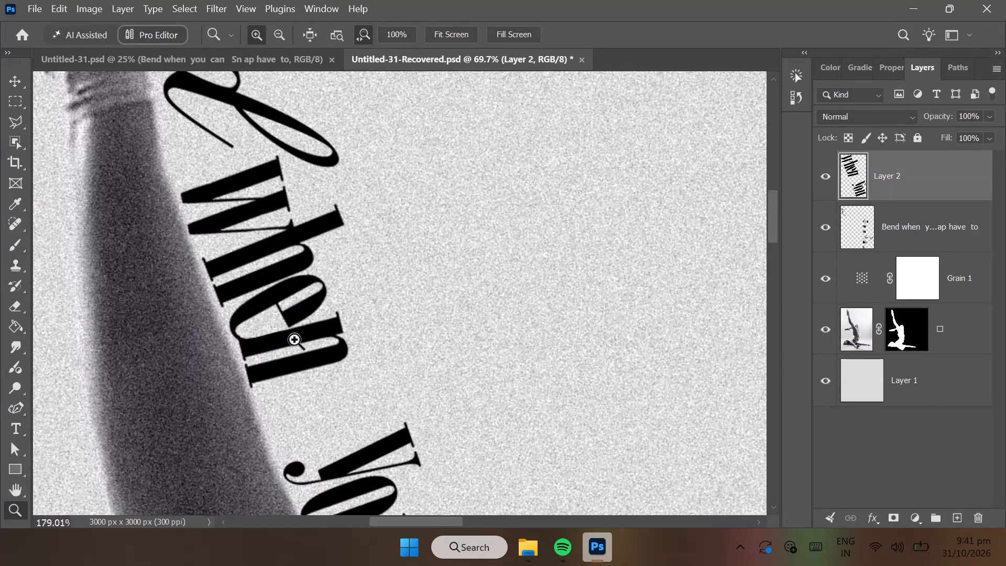
{"action": "left_click_drag", "start_coordinate": [294, 340], "coordinate": [294, 340]}
{"action": "left_click_drag", "start_coordinate": [294, 340], "coordinate": [293, 341]}
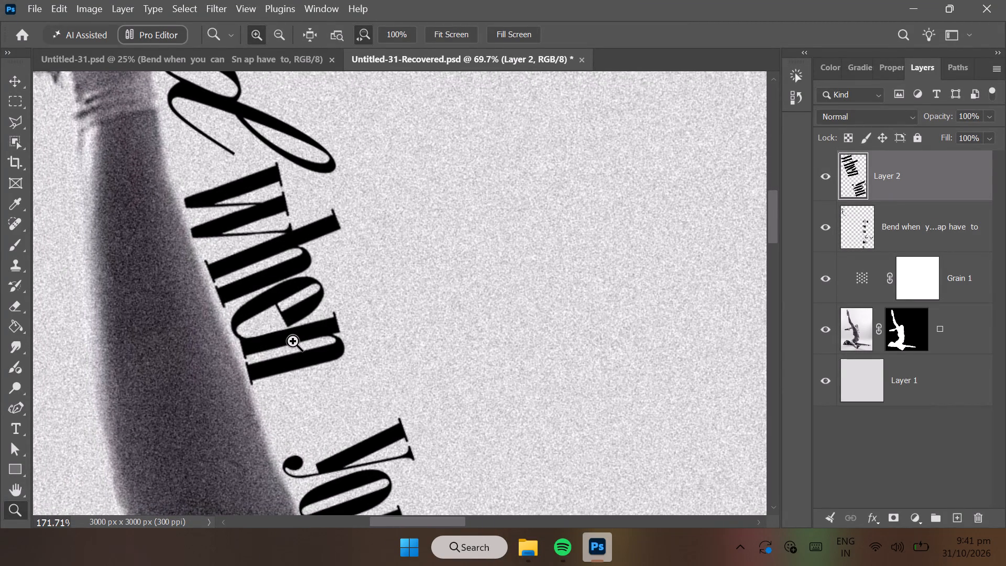
{"action": "left_click_drag", "start_coordinate": [293, 341], "coordinate": [308, 341]}
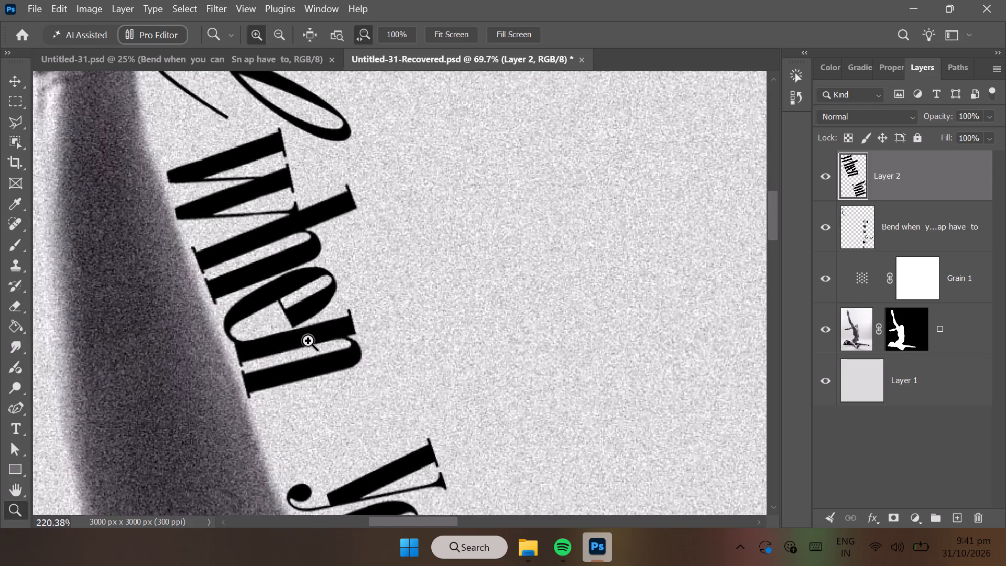
{"action": "left_click_drag", "start_coordinate": [308, 341], "coordinate": [337, 333]}
{"action": "left_click_drag", "start_coordinate": [337, 333], "coordinate": [395, 325]}
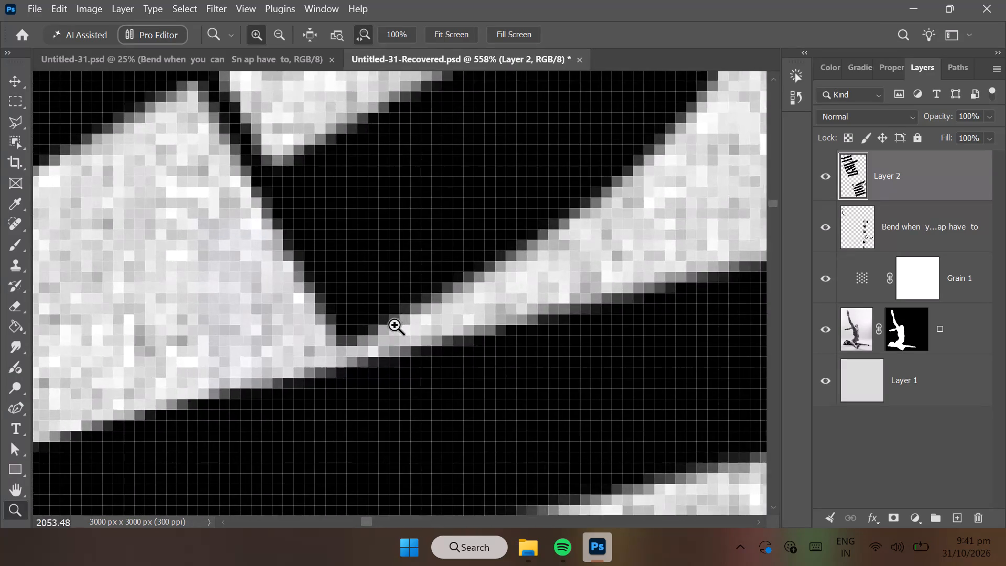
{"action": "left_click_drag", "start_coordinate": [395, 325], "coordinate": [338, 351]}
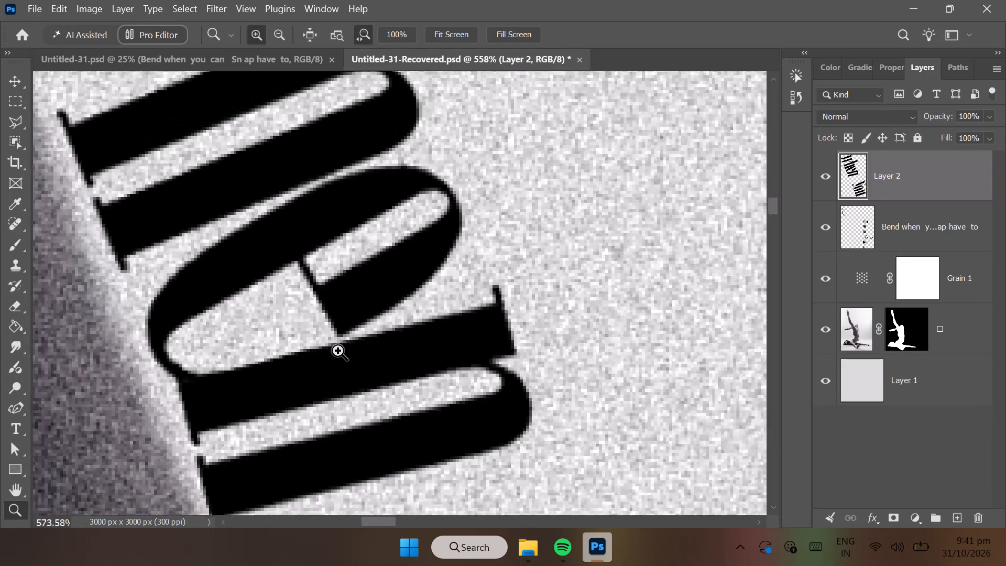
{"action": "left_click_drag", "start_coordinate": [338, 351], "coordinate": [329, 354]}
{"action": "scroll", "coordinate": [329, 354], "scroll_direction": "down", "scroll_amount": 1}
Review the spacing and angle of "when" and "you" along the leg, both close up and against the whole figure.
{"action": "left_click_drag", "start_coordinate": [318, 334], "coordinate": [281, 358]}
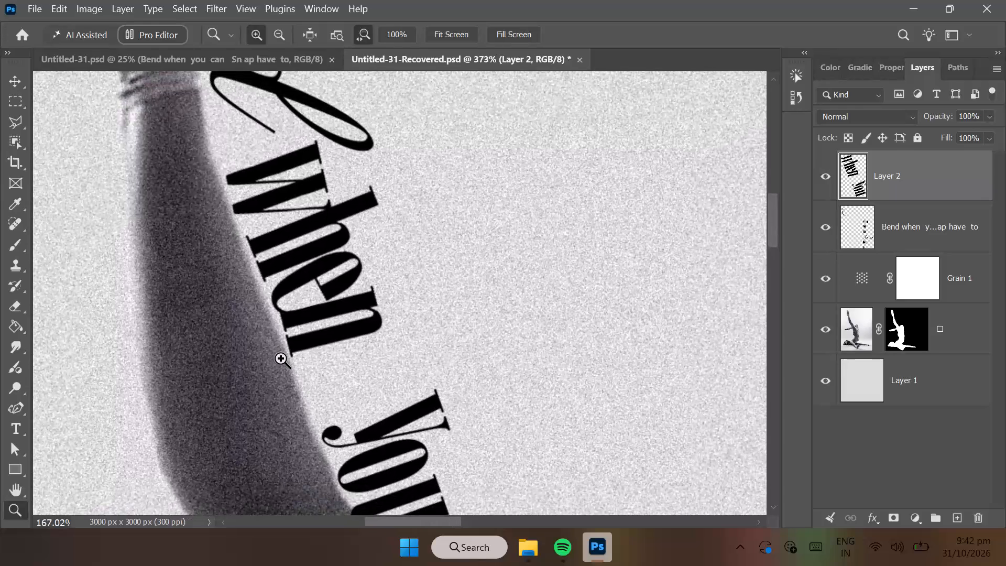
{"action": "left_click_drag", "start_coordinate": [281, 358], "coordinate": [281, 358]}
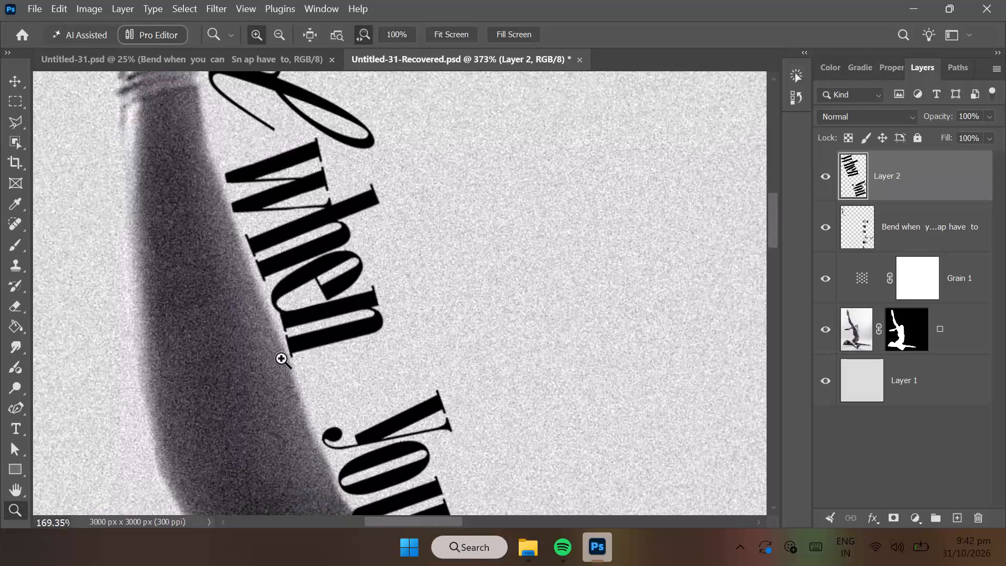
{"action": "left_click_drag", "start_coordinate": [281, 358], "coordinate": [282, 358]}
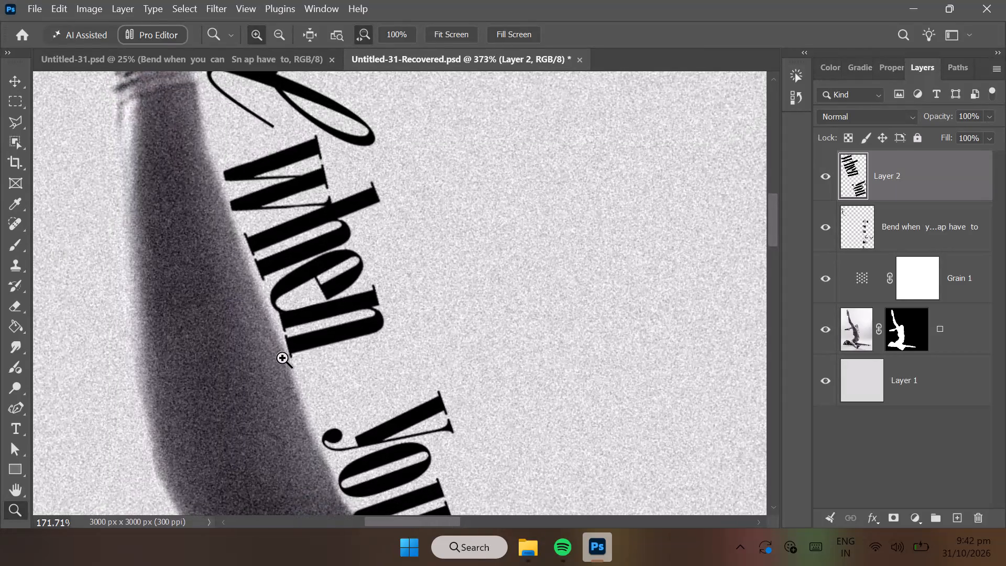
{"action": "left_click_drag", "start_coordinate": [282, 358], "coordinate": [289, 358]}
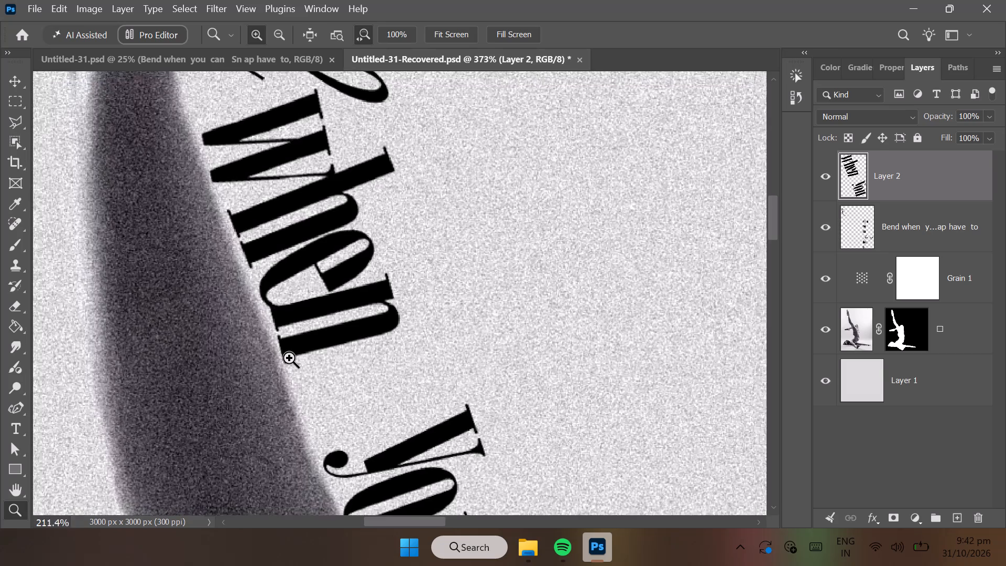
{"action": "left_click_drag", "start_coordinate": [289, 358], "coordinate": [287, 360]}
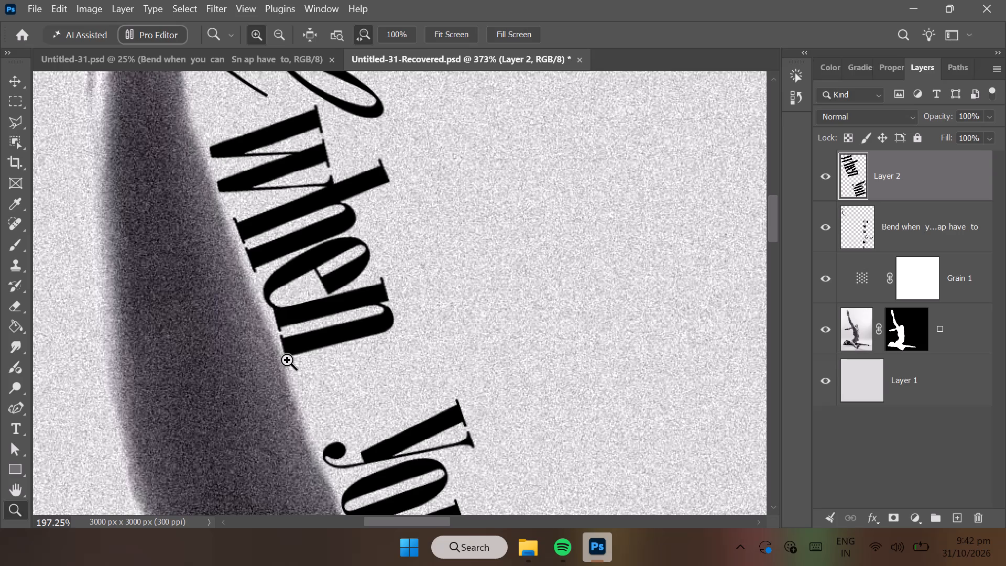
{"action": "left_click_drag", "start_coordinate": [287, 360], "coordinate": [285, 358]}
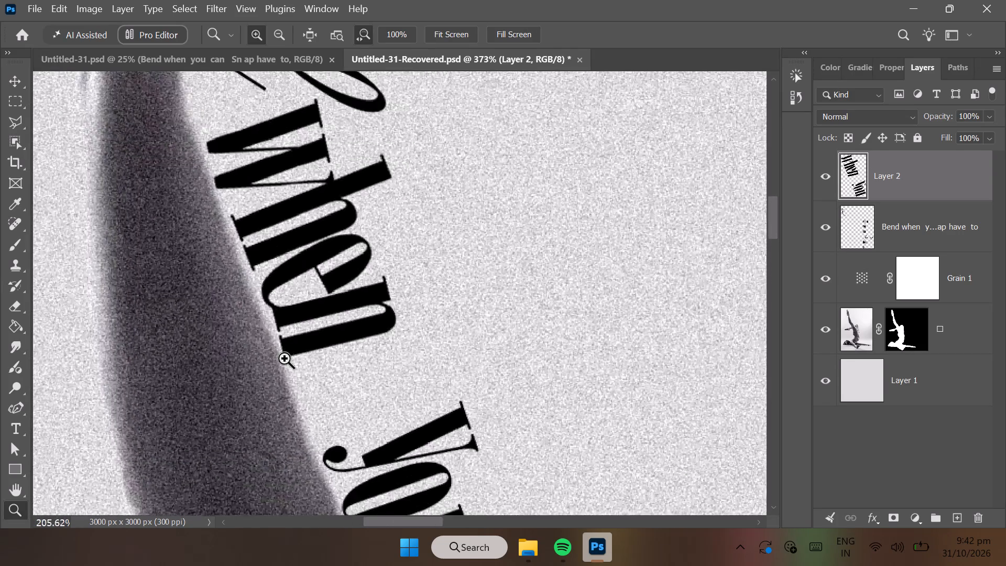
{"action": "left_click_drag", "start_coordinate": [285, 358], "coordinate": [225, 410]}
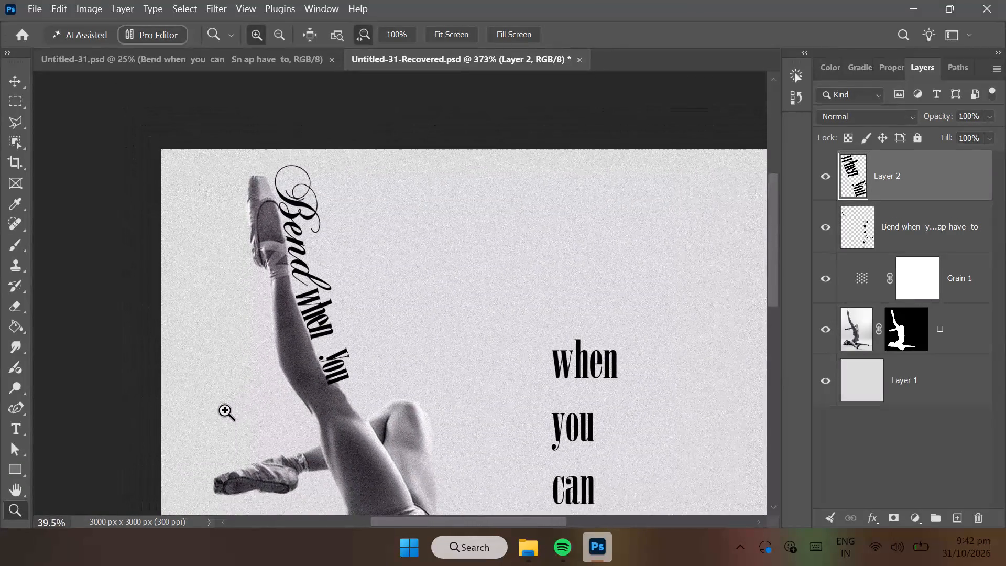
{"action": "left_click_drag", "start_coordinate": [225, 410], "coordinate": [226, 441]}
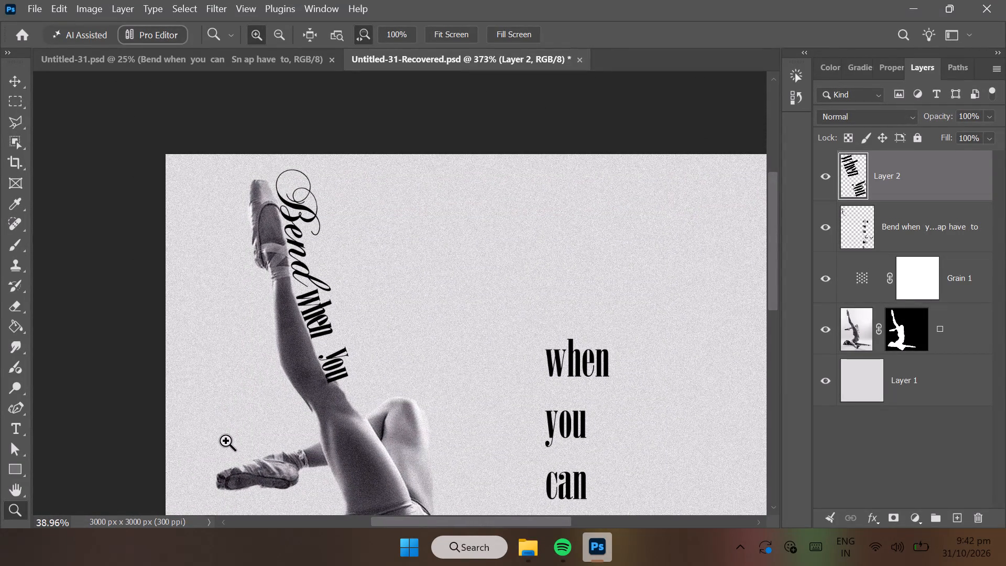
{"action": "left_click_drag", "start_coordinate": [226, 441], "coordinate": [245, 419]}
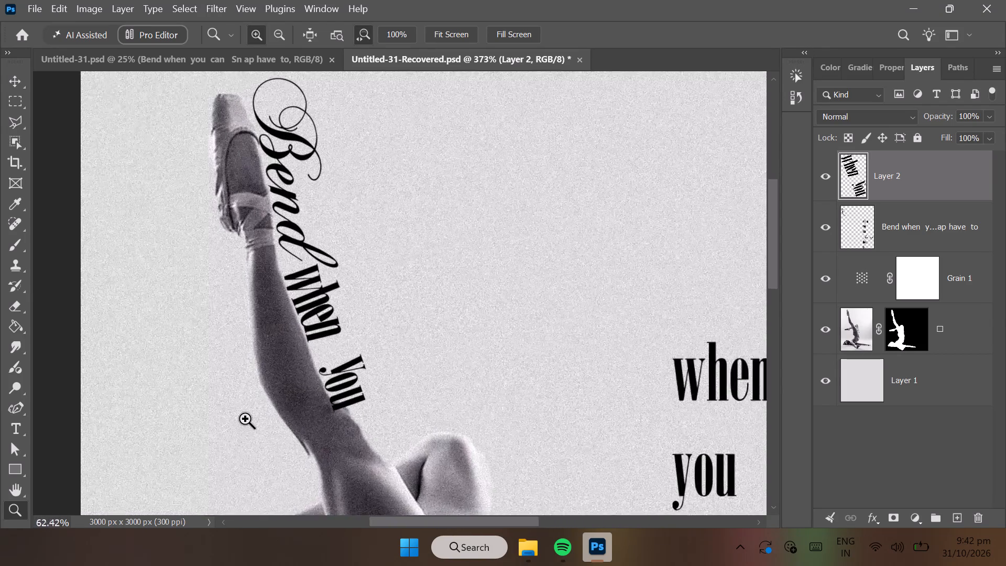
{"action": "left_click_drag", "start_coordinate": [245, 419], "coordinate": [223, 438]}
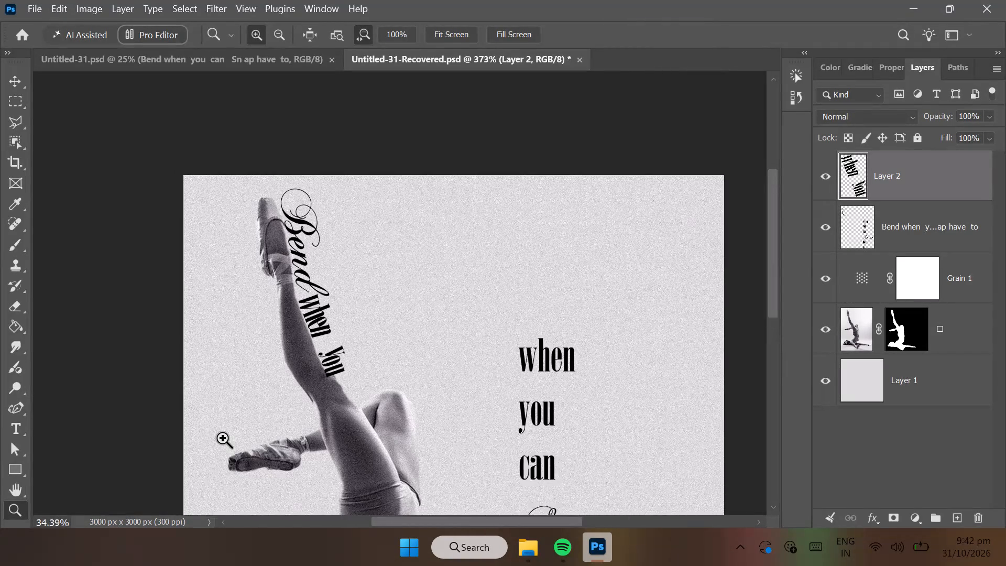
{"action": "left_click_drag", "start_coordinate": [223, 438], "coordinate": [276, 406]}
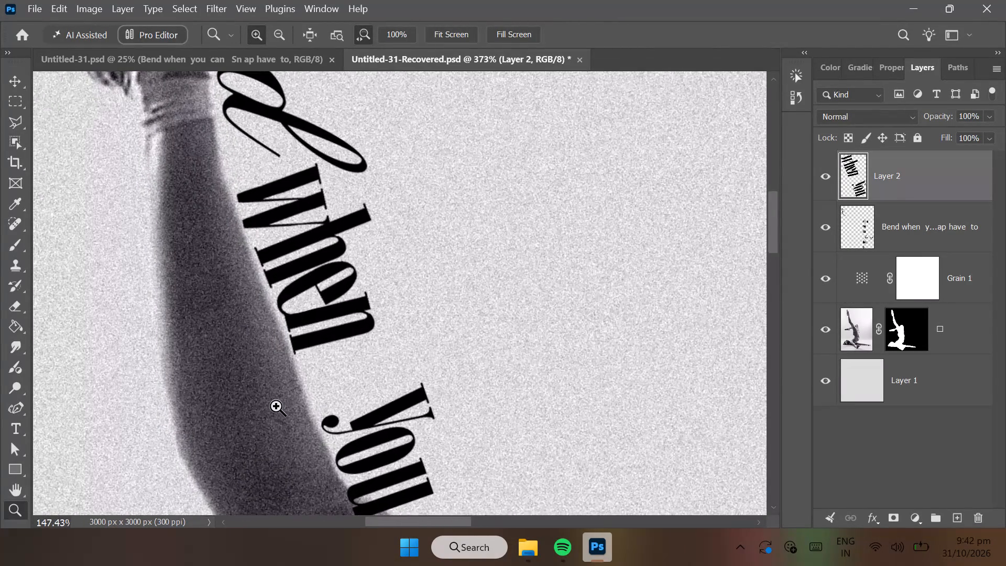
{"action": "scroll", "coordinate": [276, 406], "scroll_direction": "down", "scroll_amount": 1}
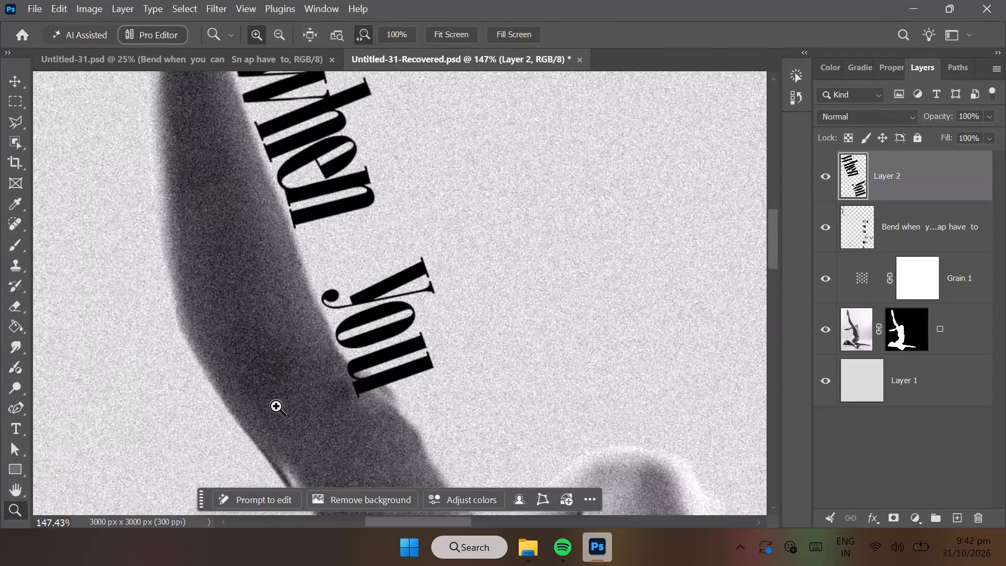
{"action": "scroll", "coordinate": [276, 406], "scroll_direction": "down", "scroll_amount": 1}
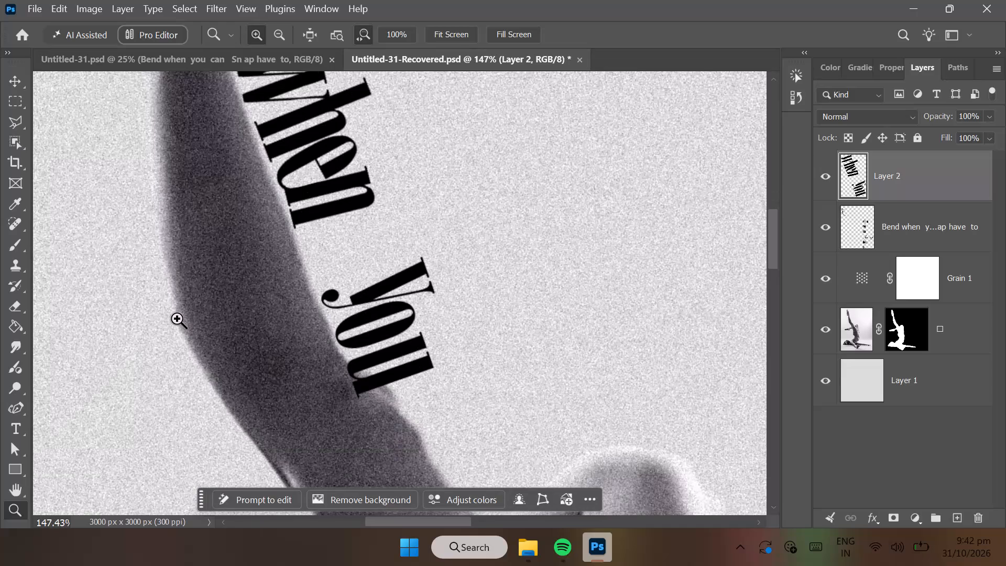
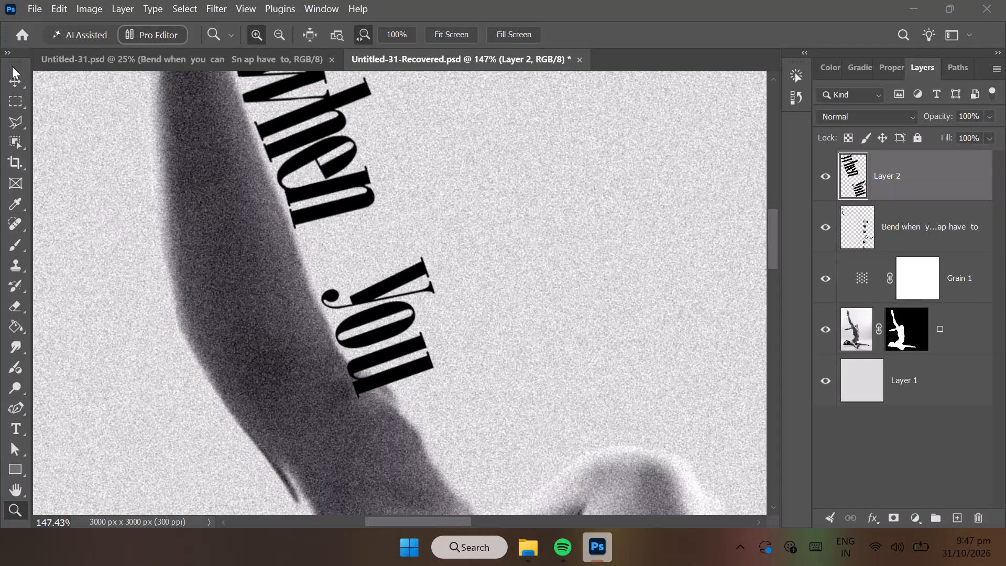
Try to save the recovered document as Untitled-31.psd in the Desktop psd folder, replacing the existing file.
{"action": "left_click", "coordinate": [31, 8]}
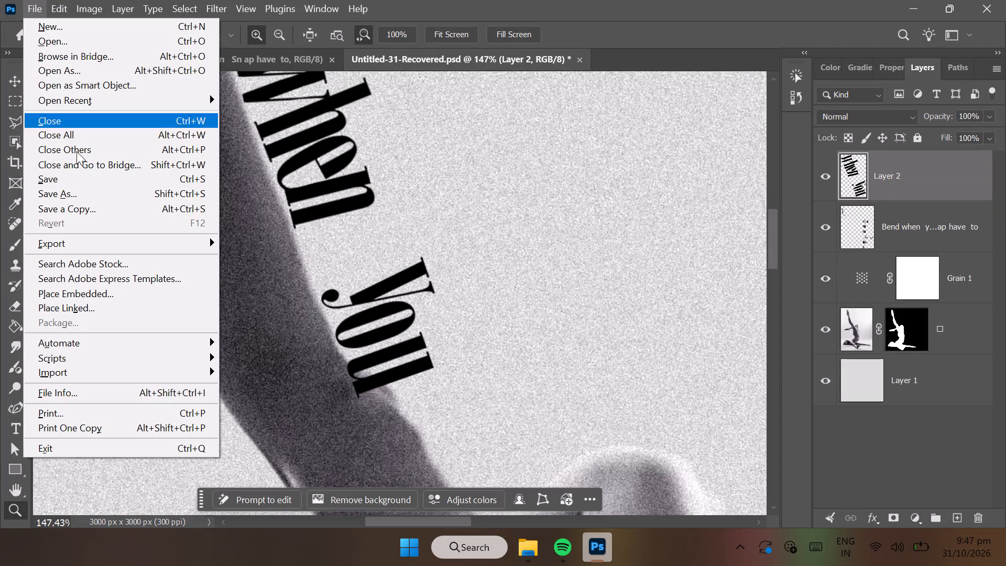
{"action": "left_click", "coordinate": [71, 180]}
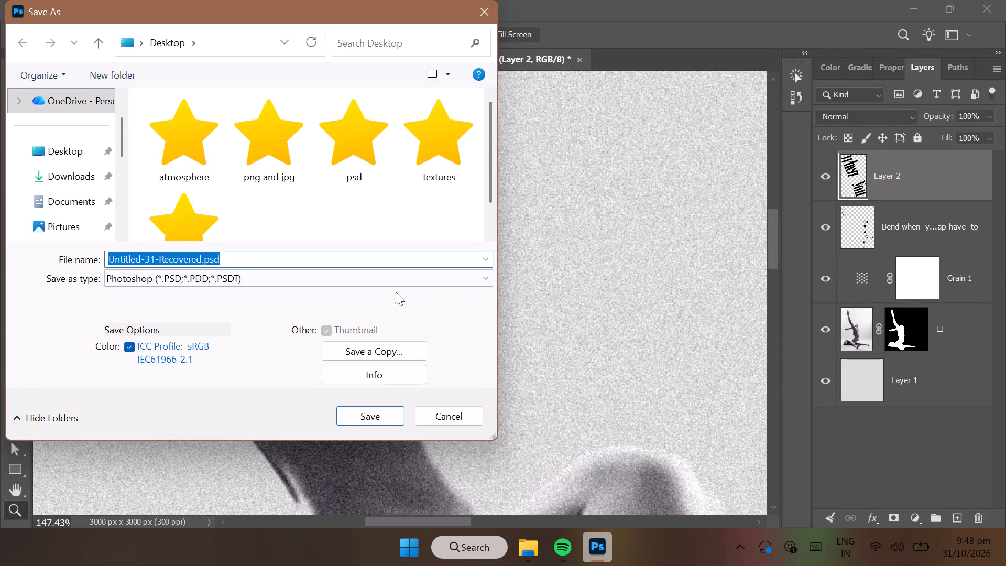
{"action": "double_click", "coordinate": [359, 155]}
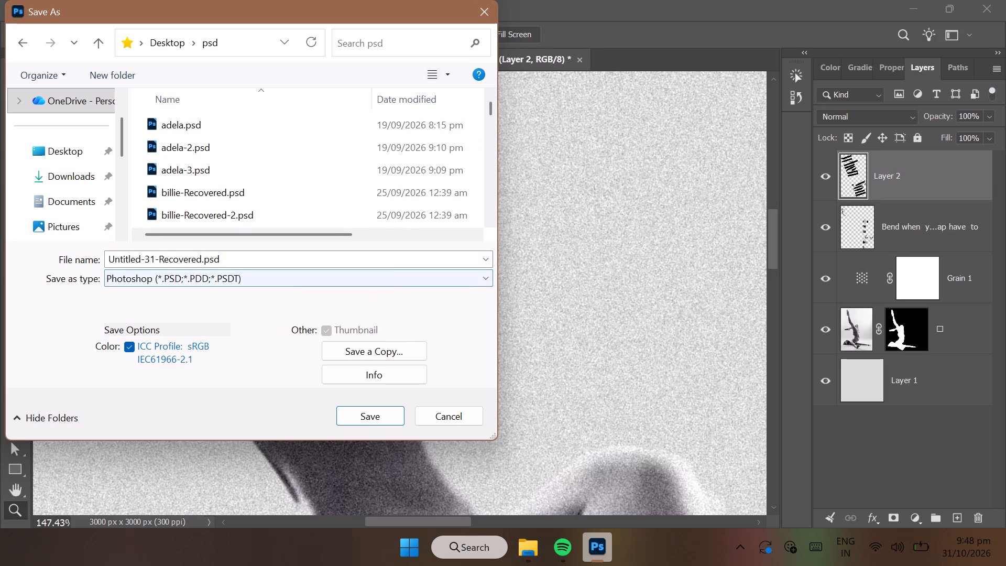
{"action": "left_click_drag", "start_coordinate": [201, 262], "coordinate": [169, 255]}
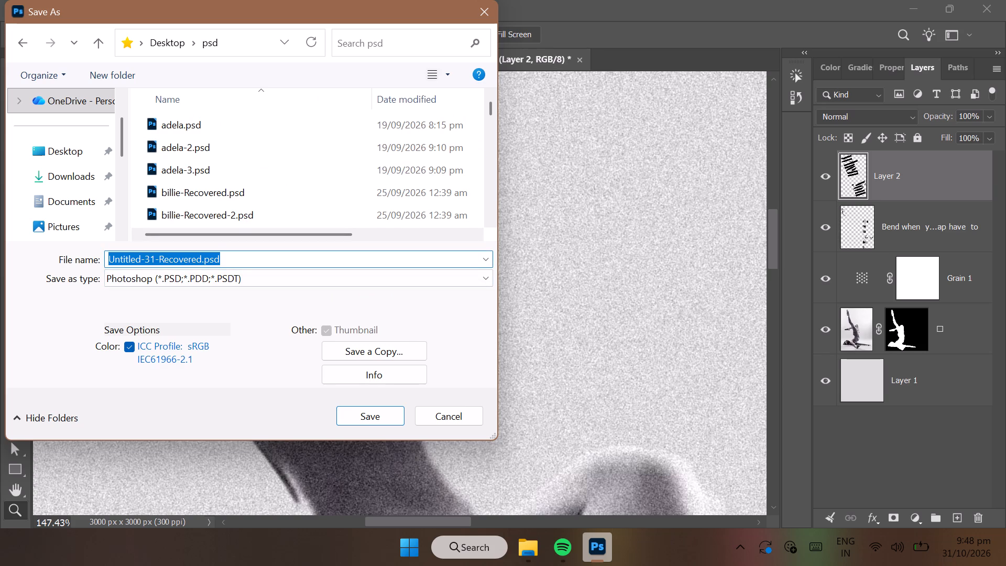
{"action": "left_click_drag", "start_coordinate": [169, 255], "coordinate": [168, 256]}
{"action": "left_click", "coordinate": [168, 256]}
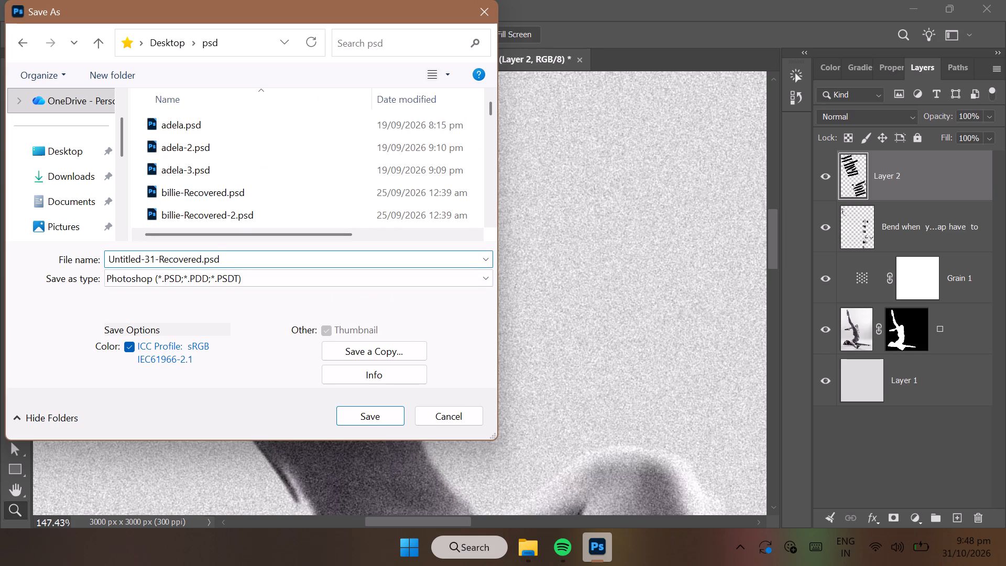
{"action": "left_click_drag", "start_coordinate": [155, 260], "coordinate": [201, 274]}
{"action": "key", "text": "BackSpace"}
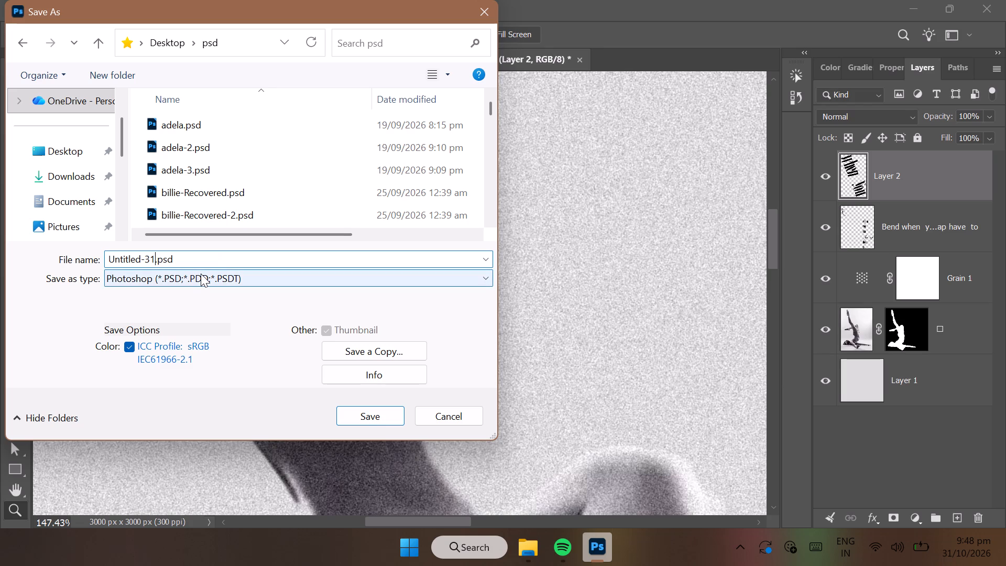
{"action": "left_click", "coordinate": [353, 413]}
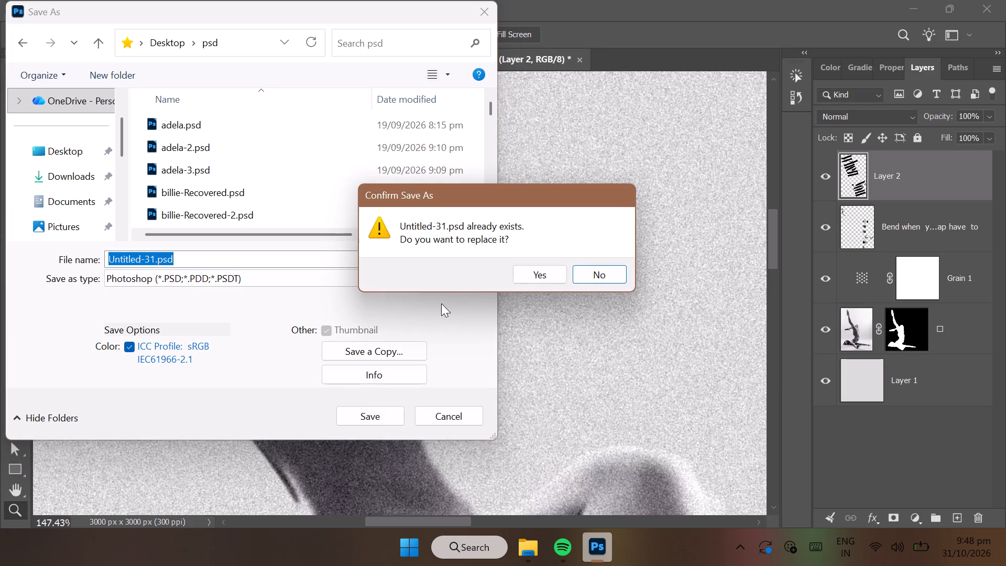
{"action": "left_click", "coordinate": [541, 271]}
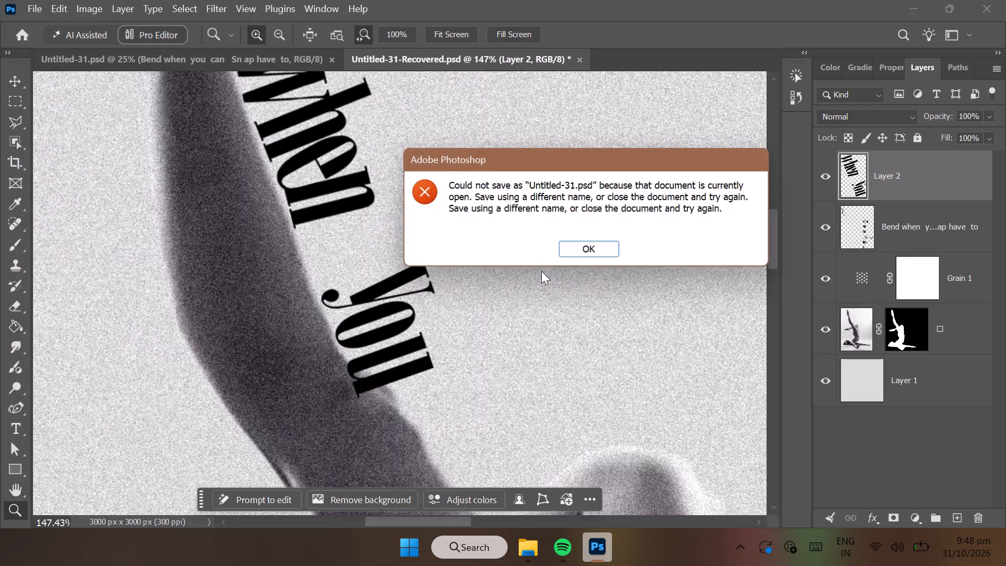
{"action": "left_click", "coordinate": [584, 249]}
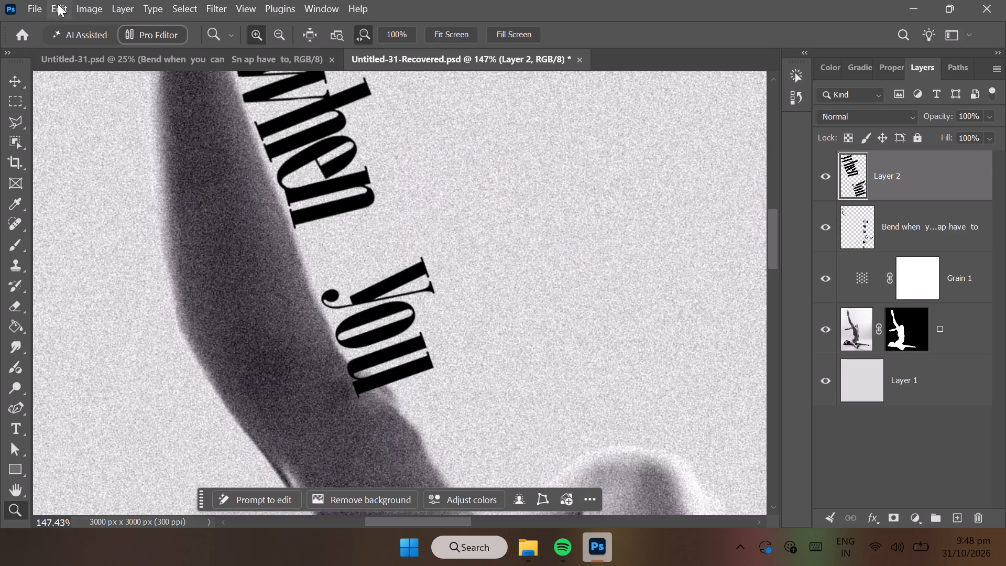
Close the other open document, Untitled-31.psd.
{"action": "left_click", "coordinate": [327, 62]}
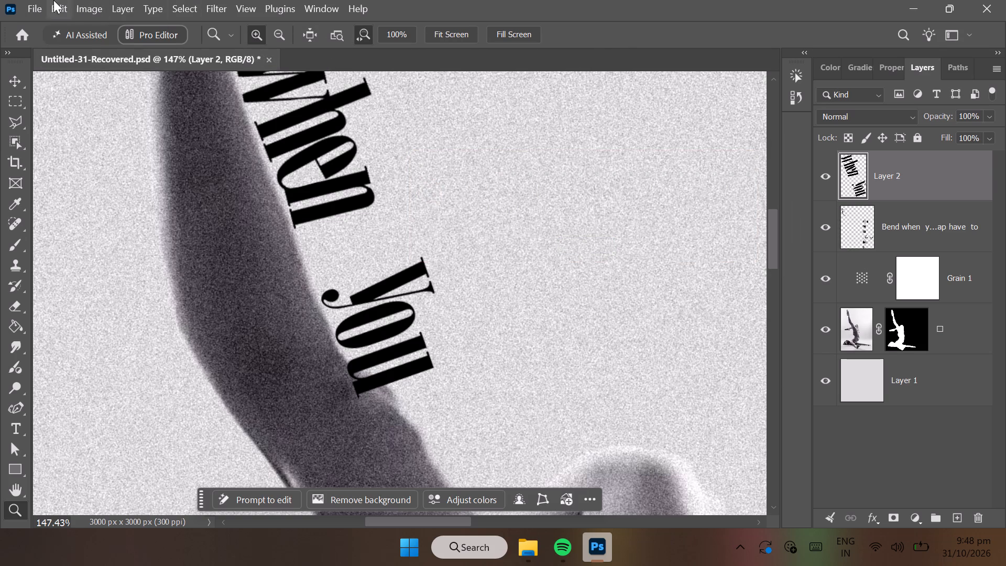
Save the recovered document as Untitled-31-Recovered.psd in the Desktop psd folder with Maximize Compatibility on.
{"action": "left_click", "coordinate": [26, 1]}
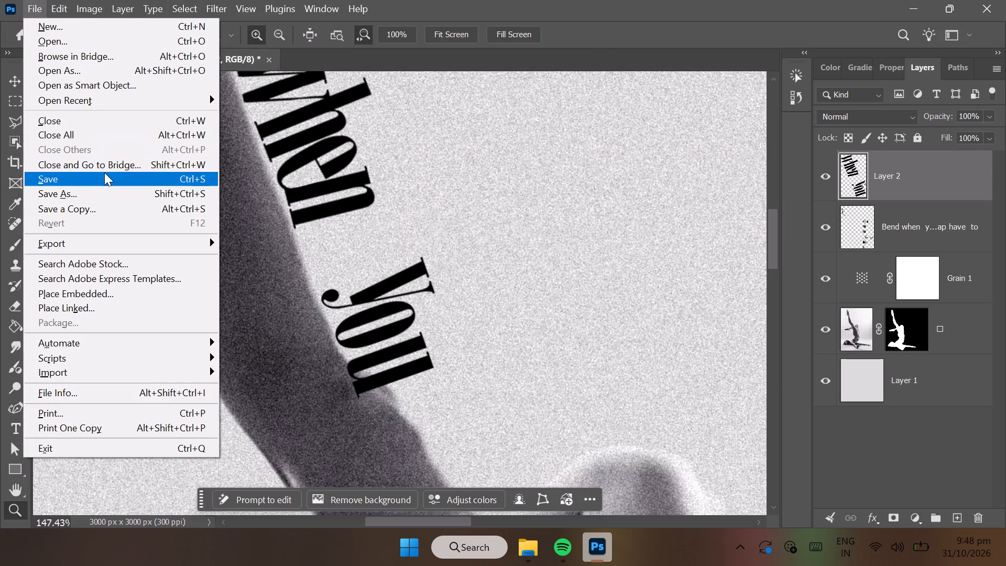
{"action": "left_click", "coordinate": [94, 179]}
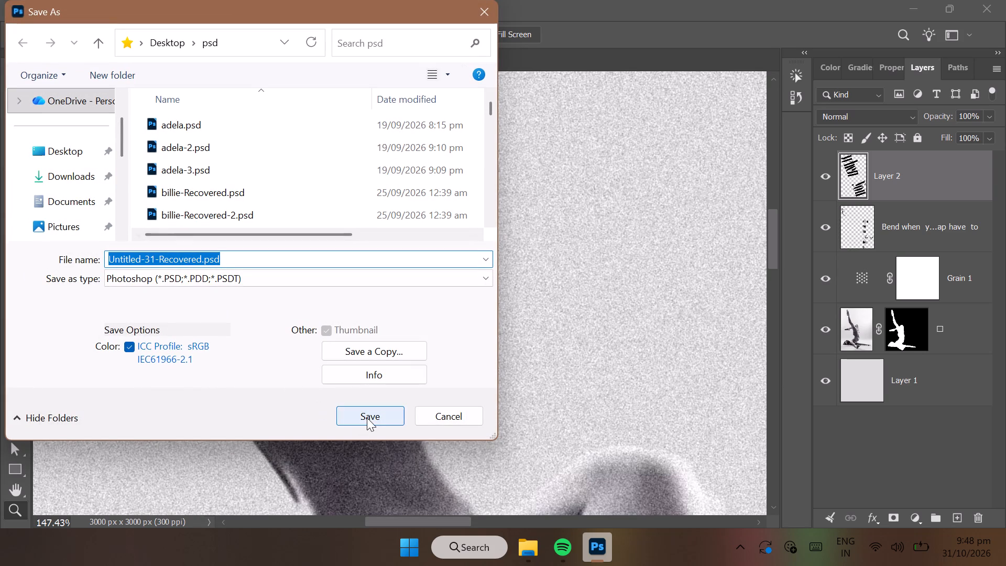
{"action": "left_click", "coordinate": [367, 418]}
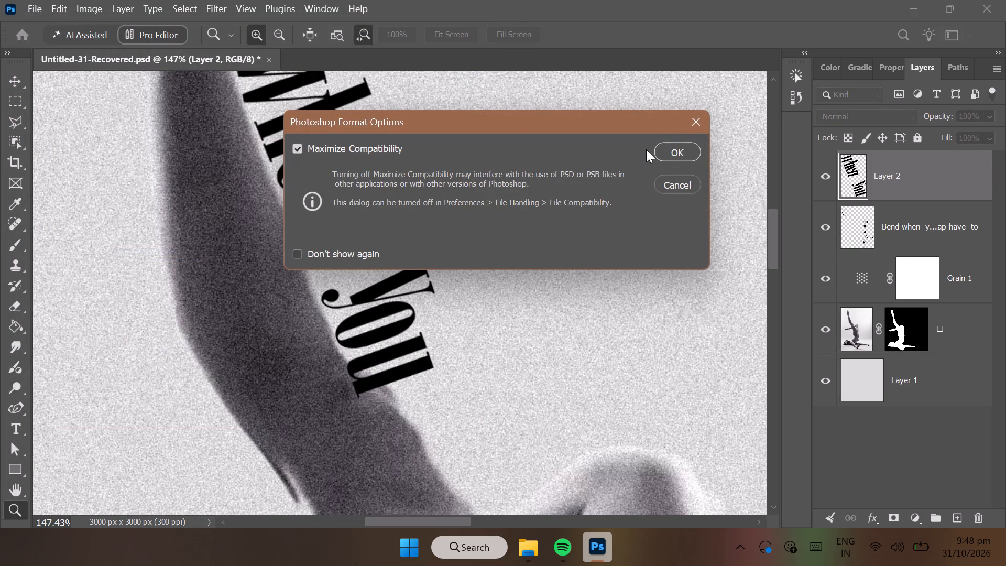
{"action": "left_click", "coordinate": [657, 152]}
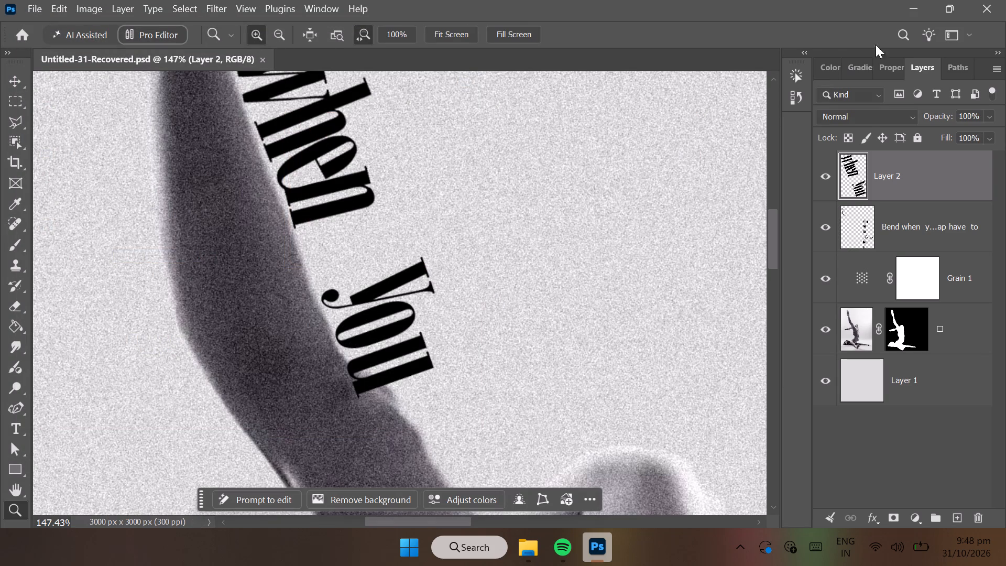
Close Photoshop and the File Explorer window showing the psd folder.
{"action": "left_click", "coordinate": [988, 1]}
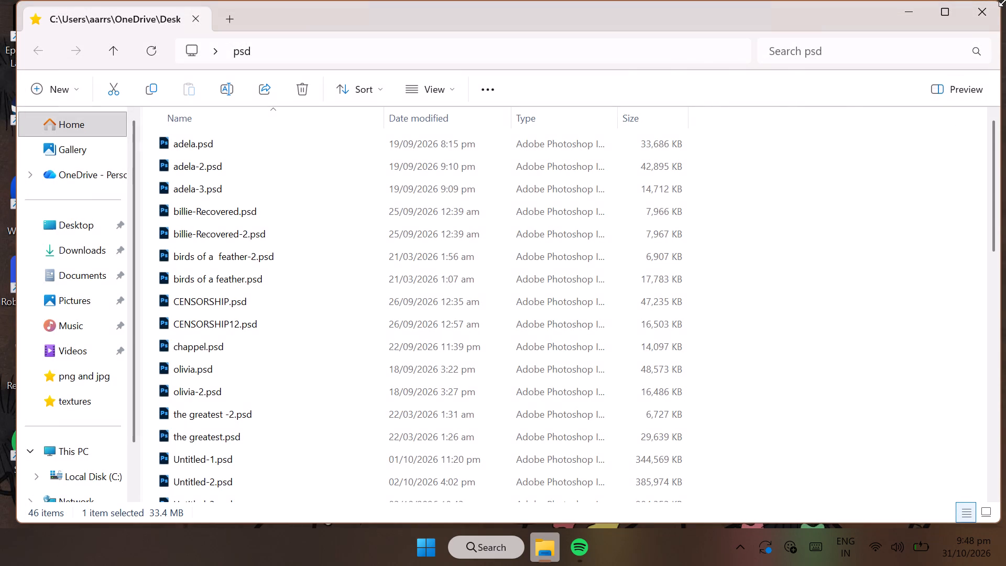
{"action": "left_click", "coordinate": [993, 13]}
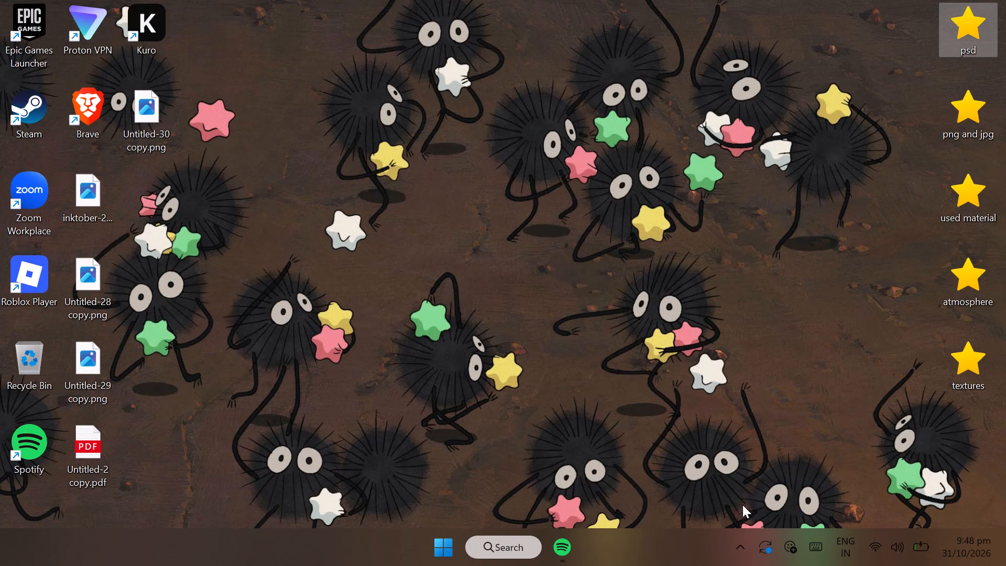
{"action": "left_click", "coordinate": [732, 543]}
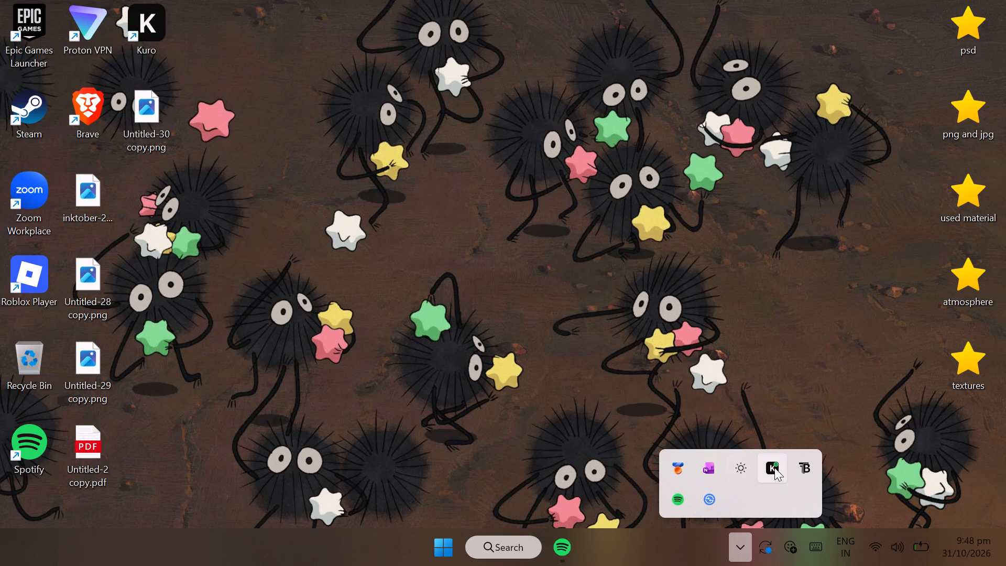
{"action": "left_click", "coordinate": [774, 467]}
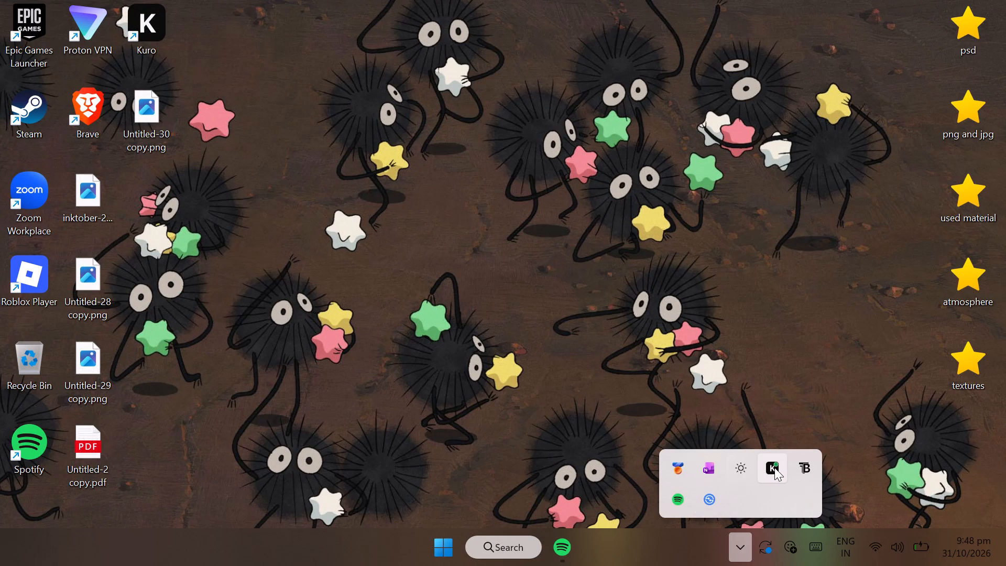